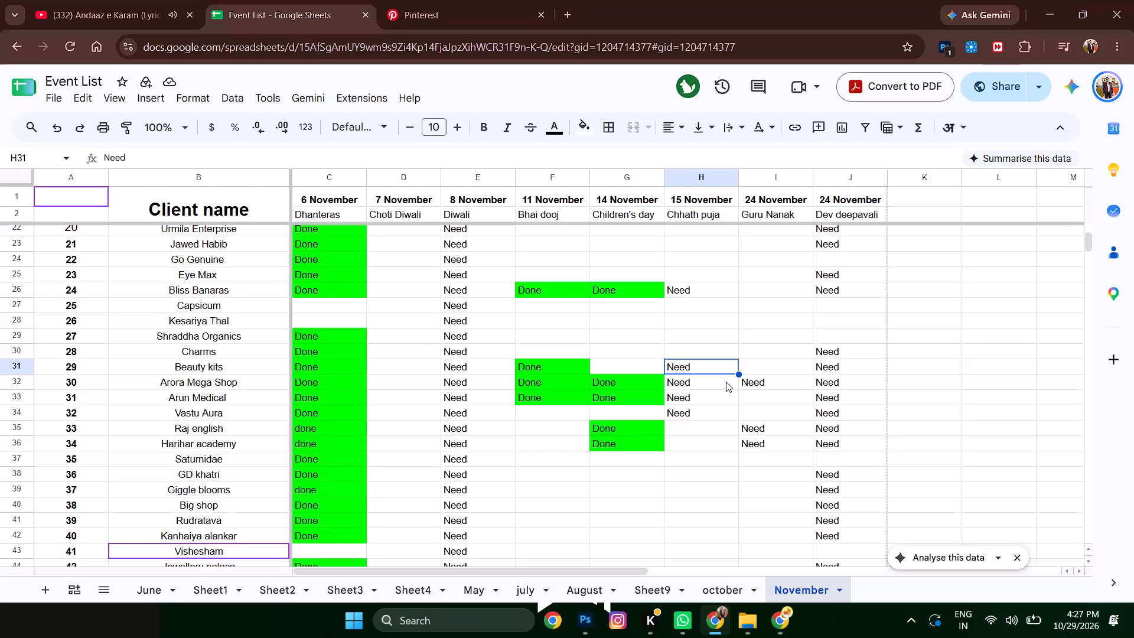
Locate the Chhath puja entry for Arora Mega Shop in the November sheet and select it.
scroll(726, 382, "down", 1)
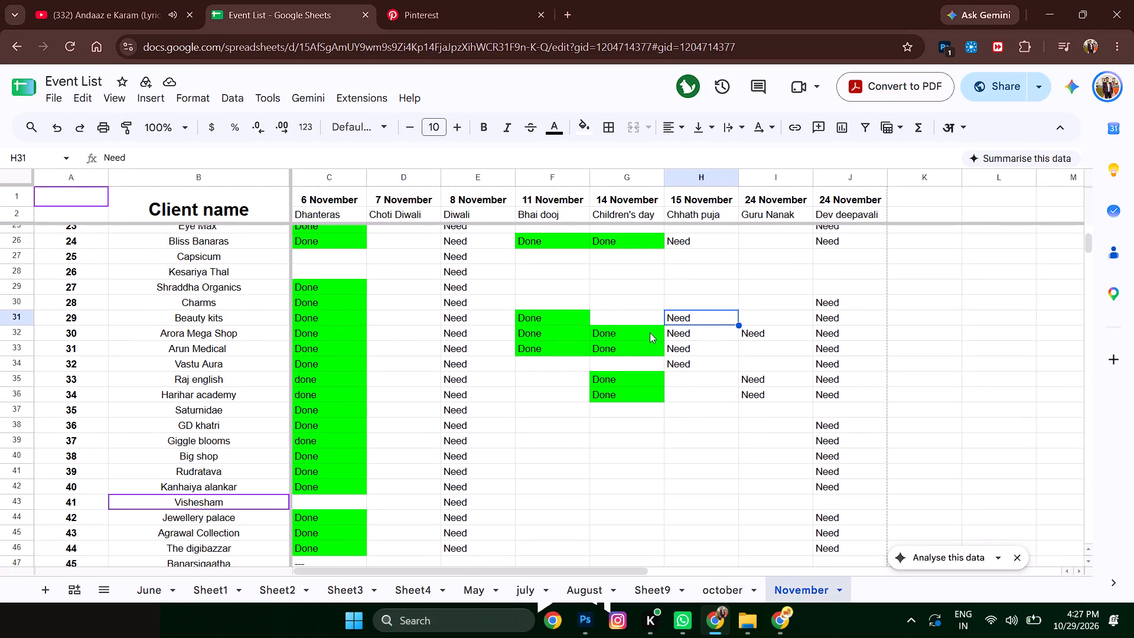
left_click(677, 334)
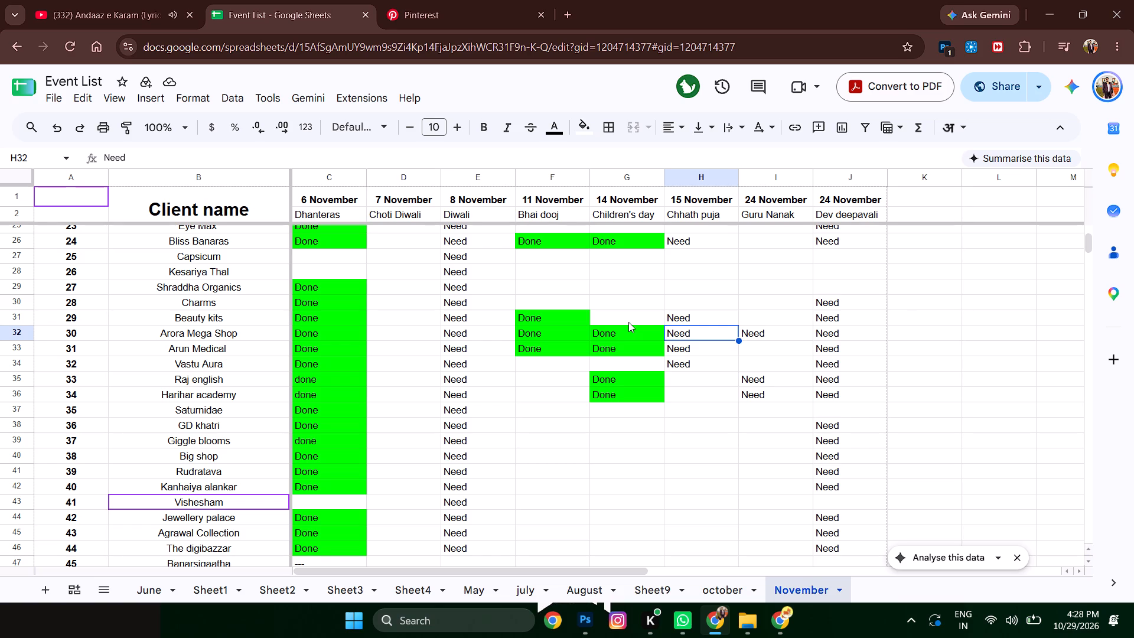
Switch to File Explorer and open the Arora Megashop folder inside Digibazzar on the external hard drive.
left_click(751, 620)
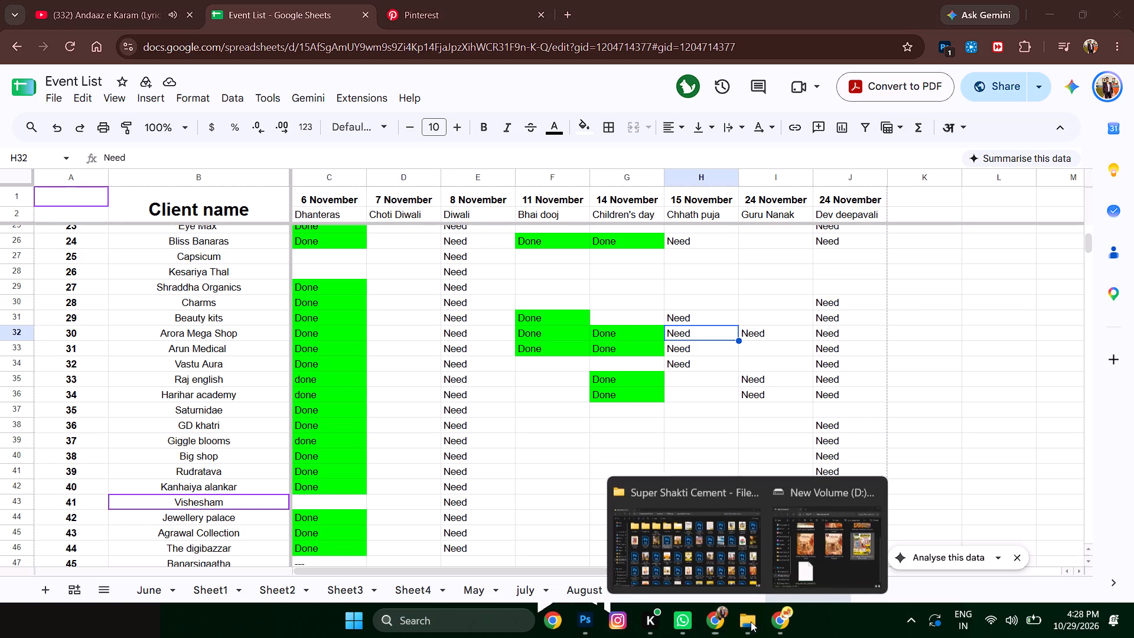
left_click(687, 545)
left_click_drag(561, 468, 523, 470)
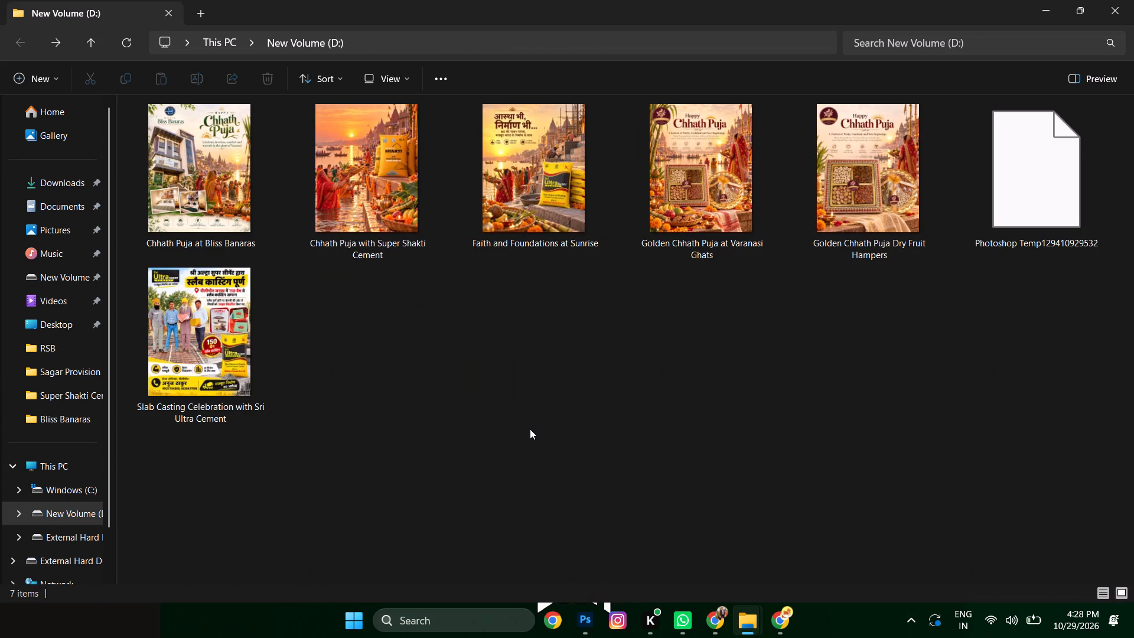
left_click(539, 427)
left_click(584, 431)
left_click_drag(591, 422, 589, 414)
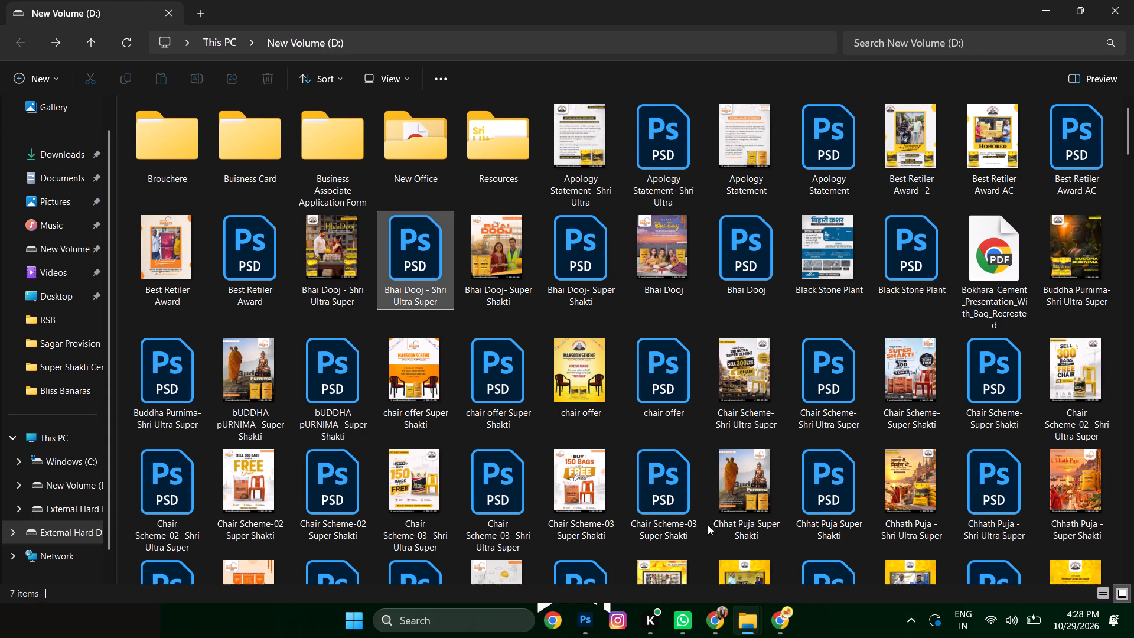
left_click(698, 537)
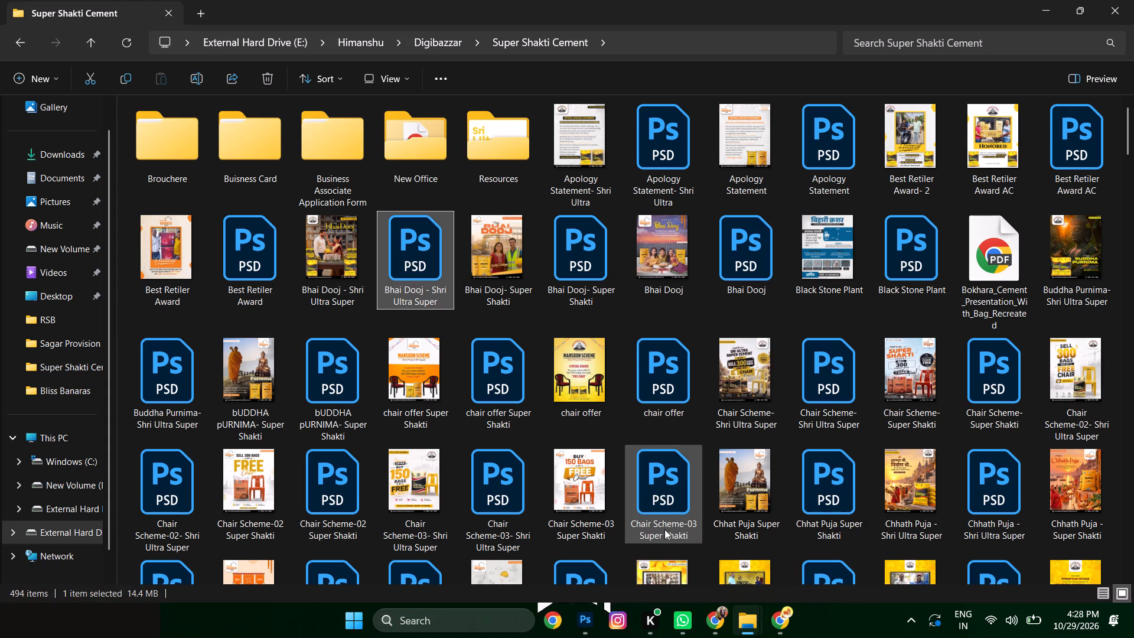
left_click(435, 44)
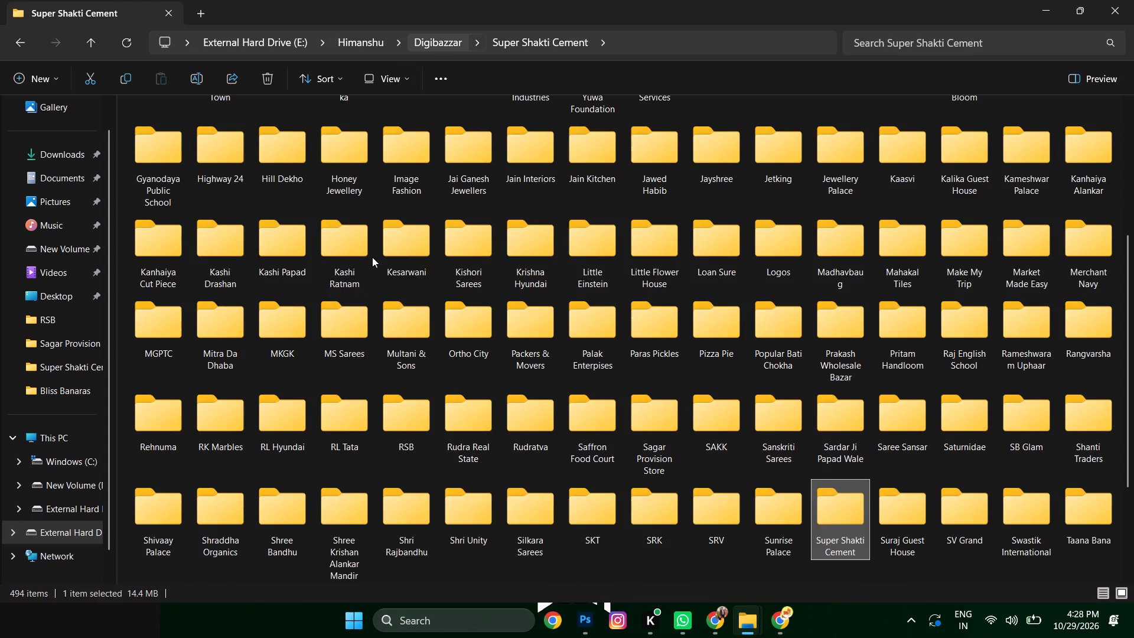
left_click(376, 237)
type("aaaaaaaaaa")
key("a")
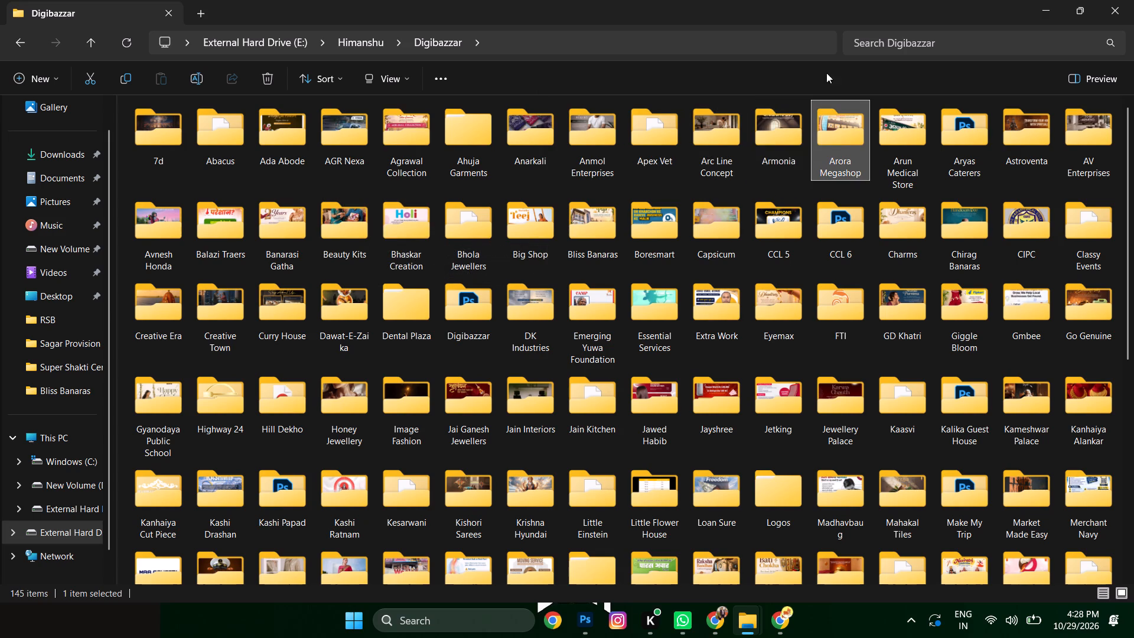
double_click(848, 129)
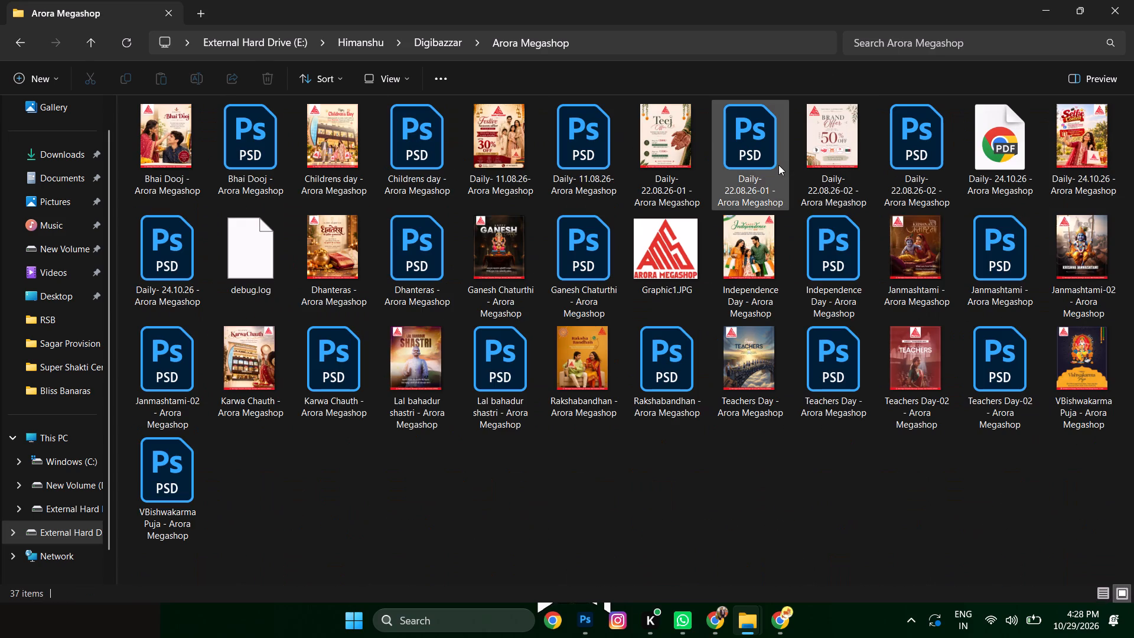
Open the "Childrens day - Arora Megashop" PSD file in Photoshop.
left_click(542, 235)
left_click(504, 241)
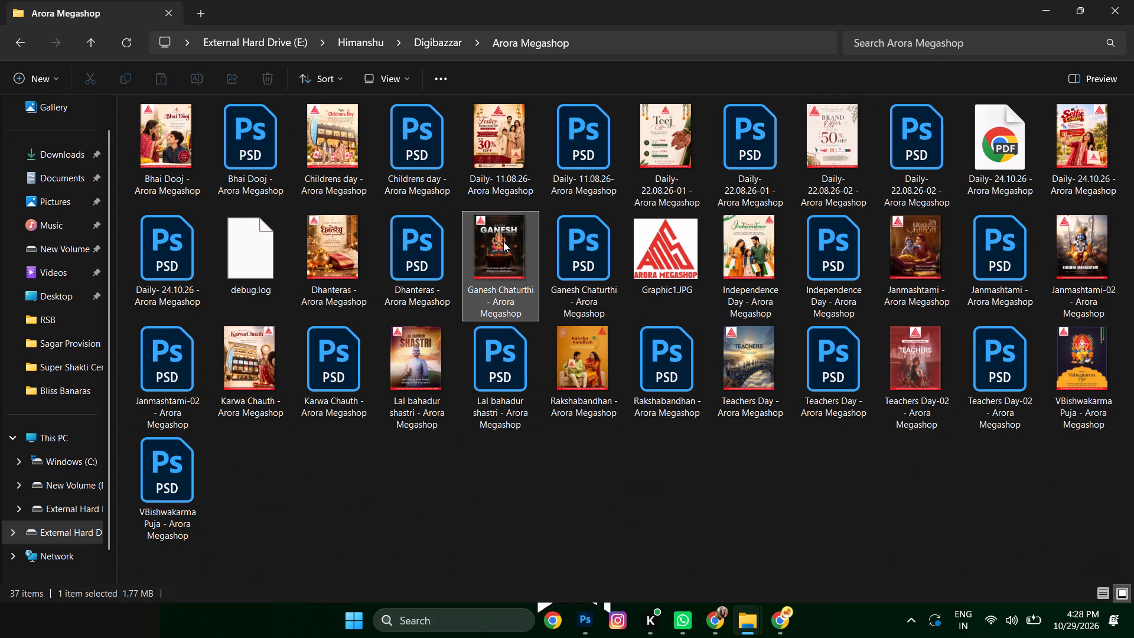
left_click(397, 144)
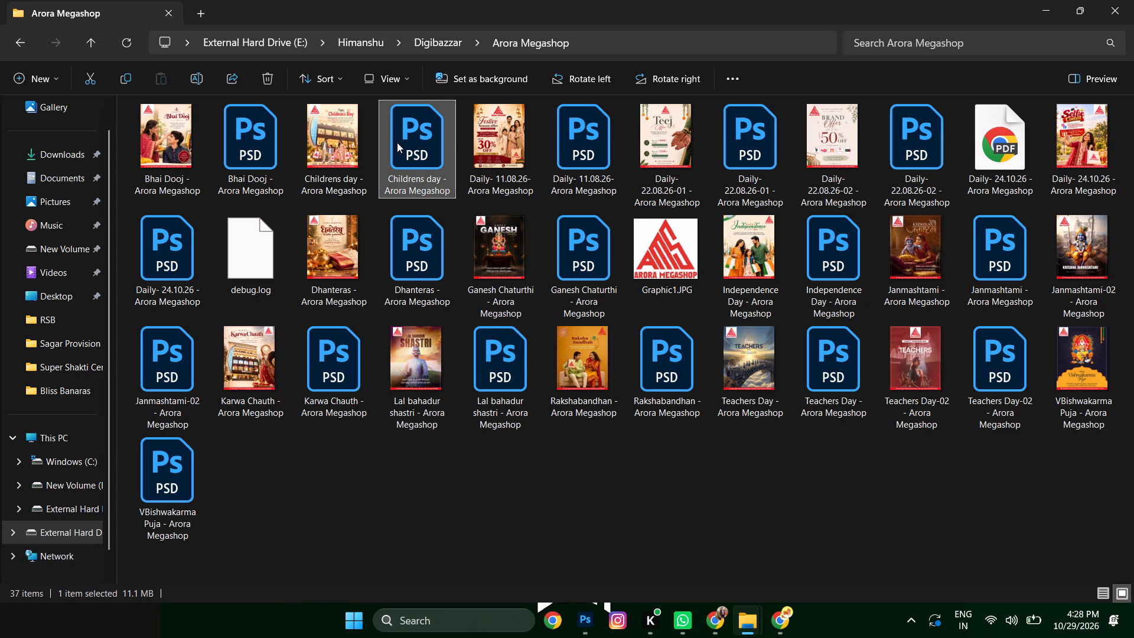
double_click(397, 142)
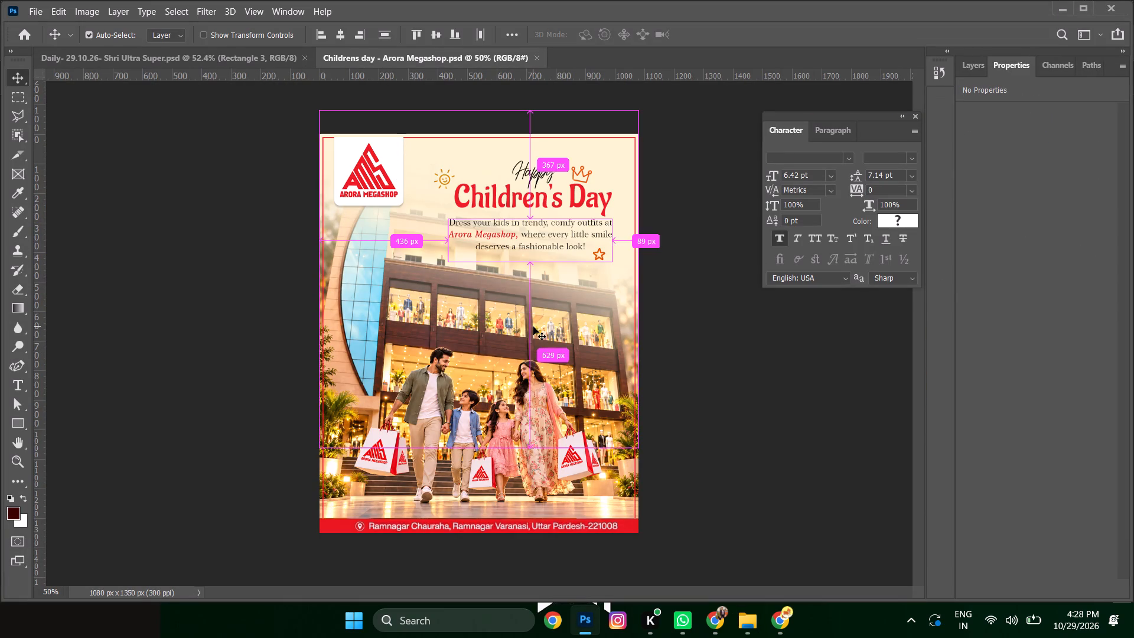
Save the design as a new Photoshop file named "Chhath Puja - Arora Megashop" in the Arora Megashop folder.
key("ctrl+shift+s")
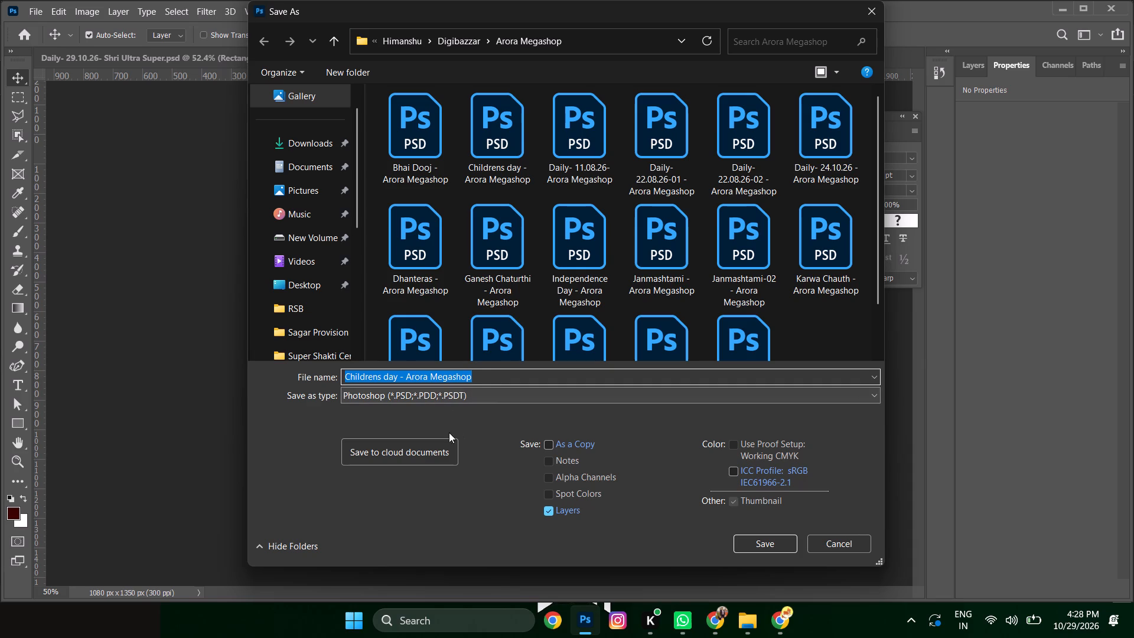
left_click_drag(397, 376, 139, 397)
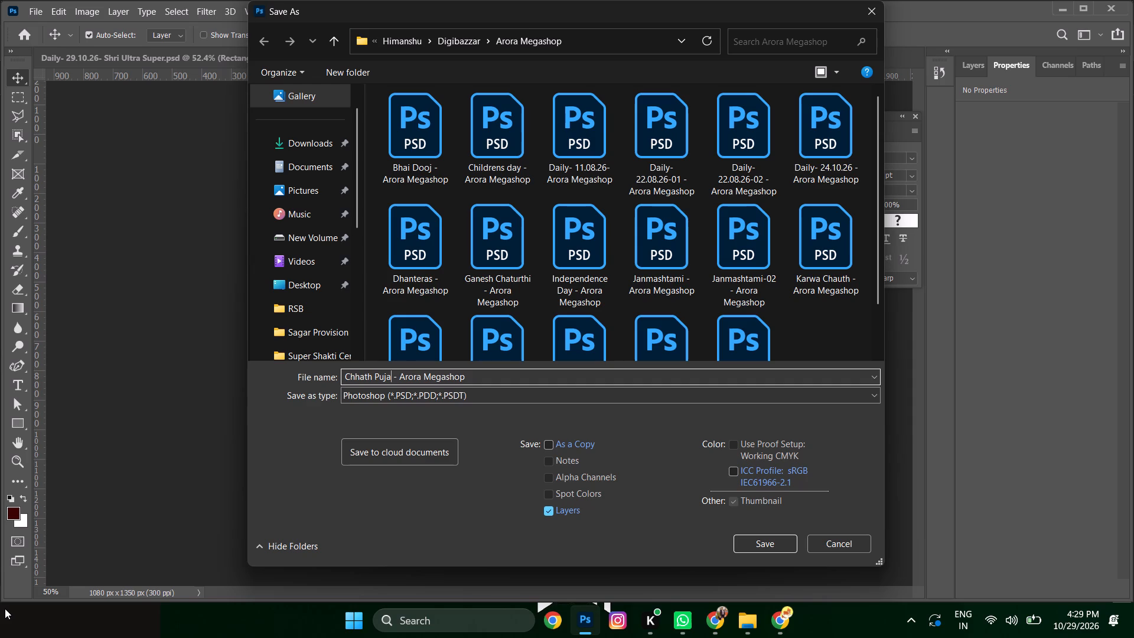
key("Return")
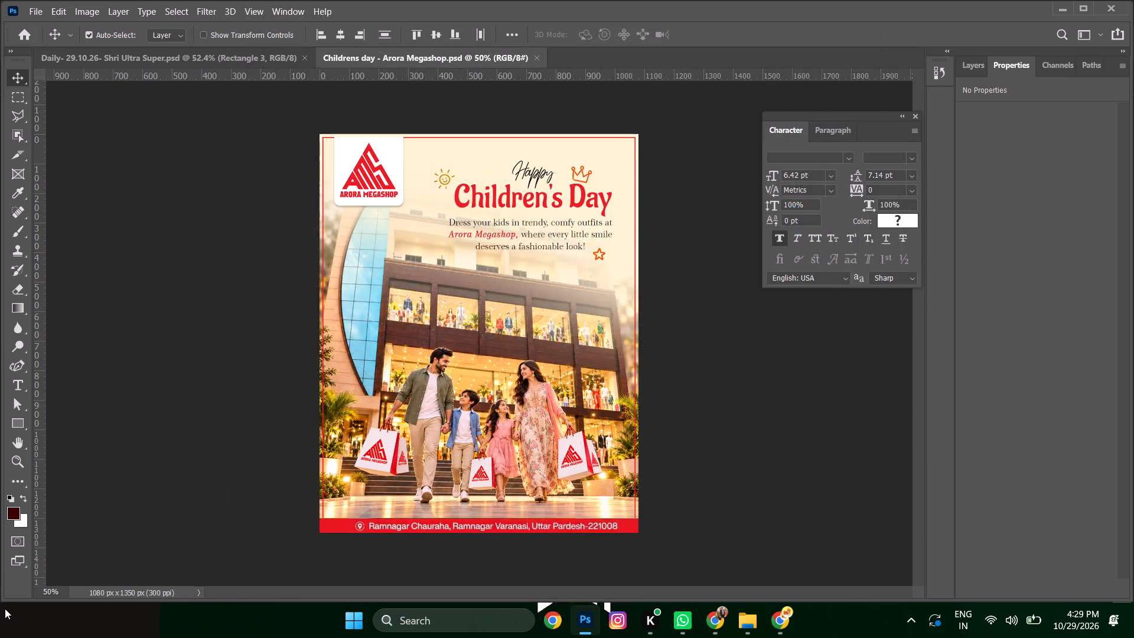
key("Return")
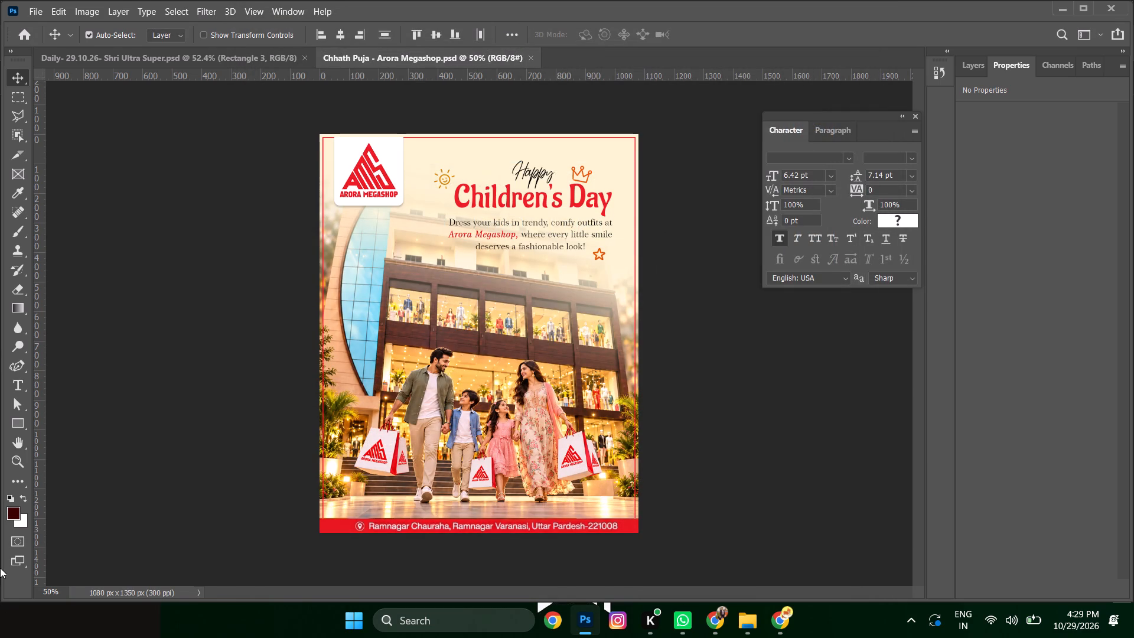
Delete the sun, crown and star doodles around the Children's Day heading and its description text.
left_click(562, 434)
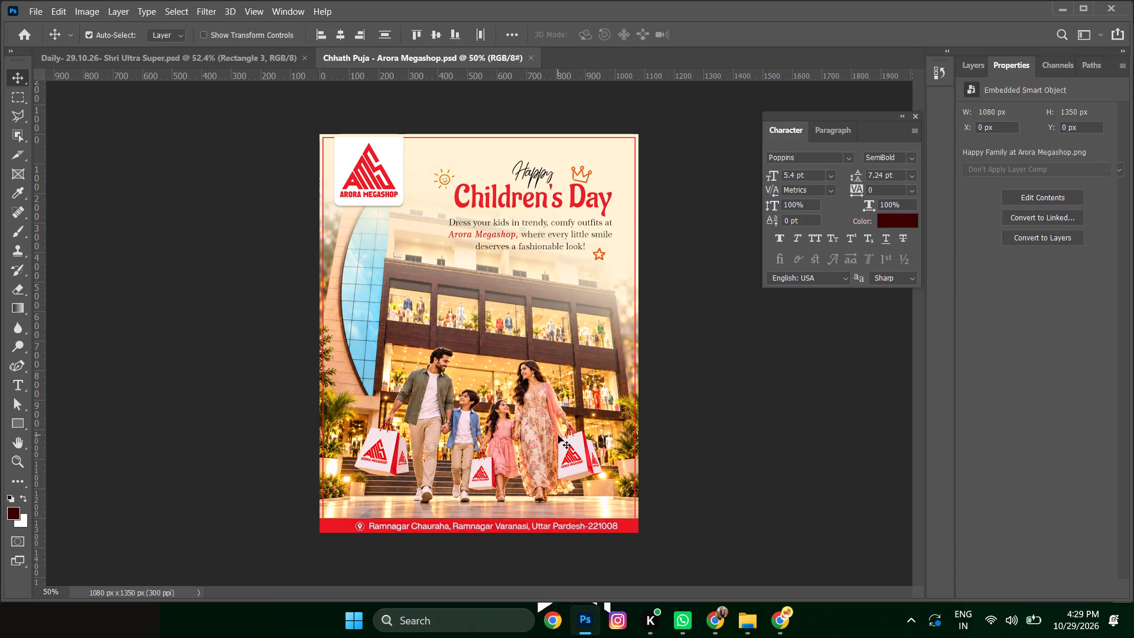
left_click(444, 179)
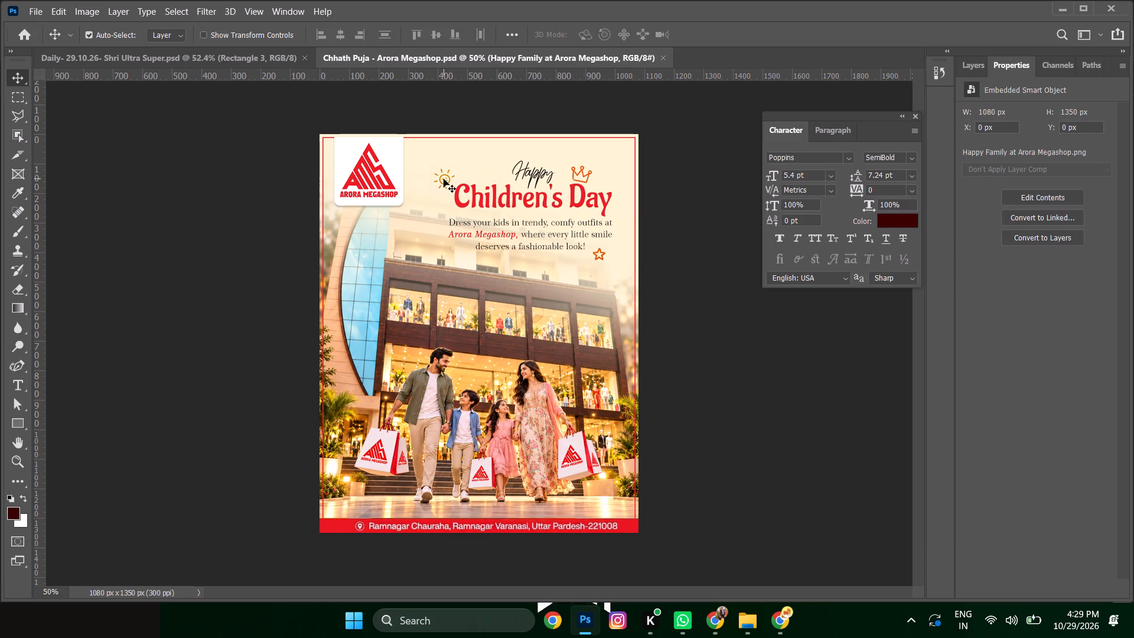
key("Delete")
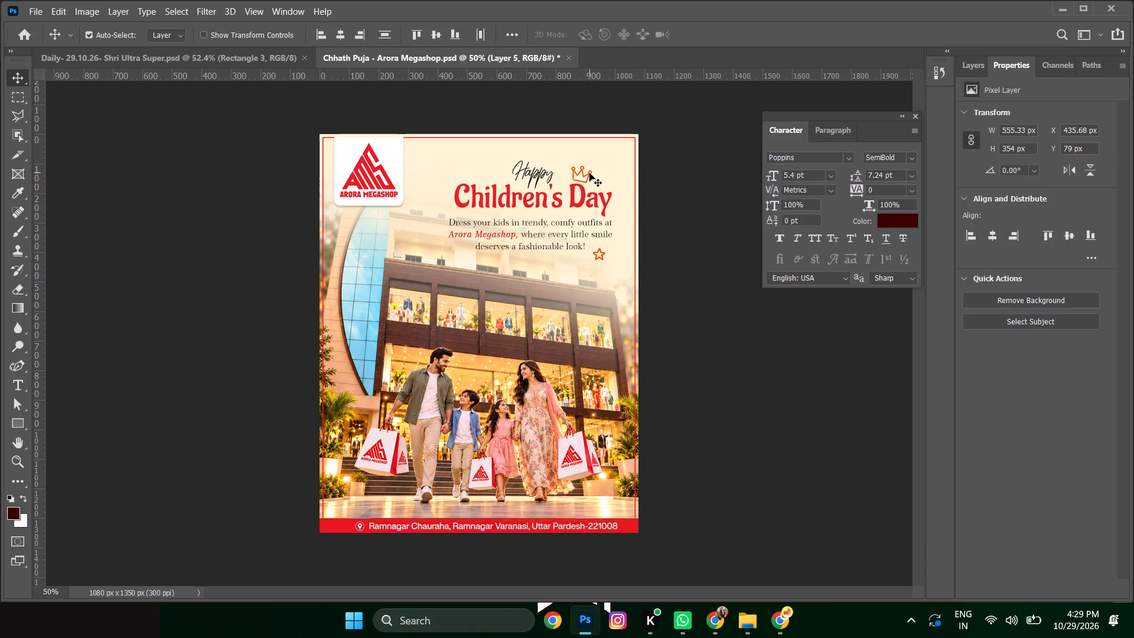
left_click(579, 175)
key("Delete")
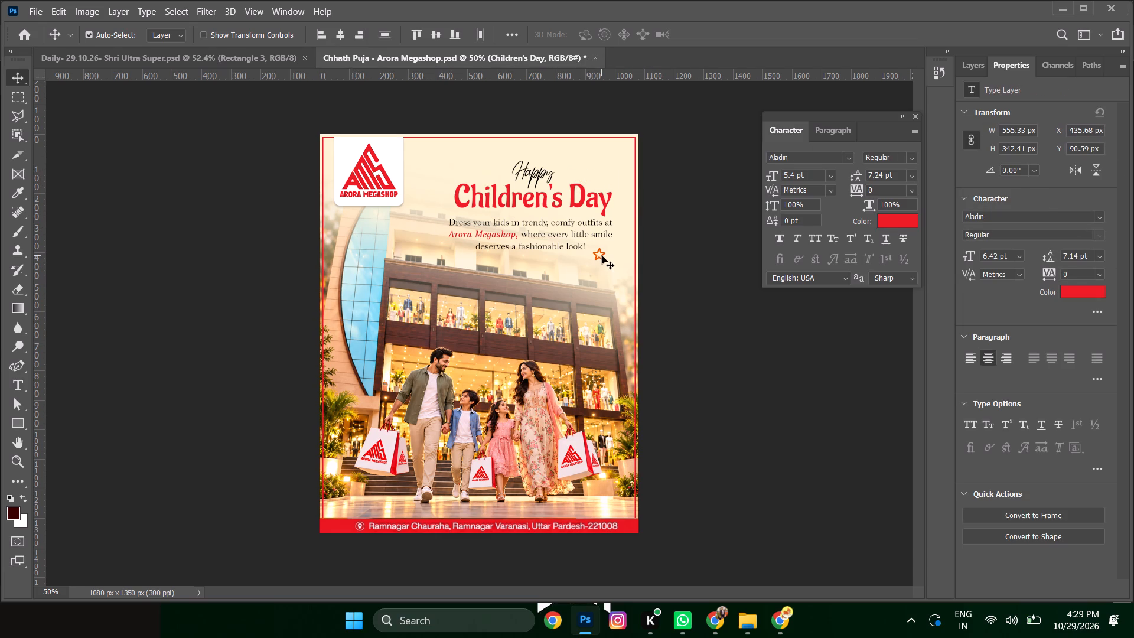
left_click(600, 254)
key("Delete")
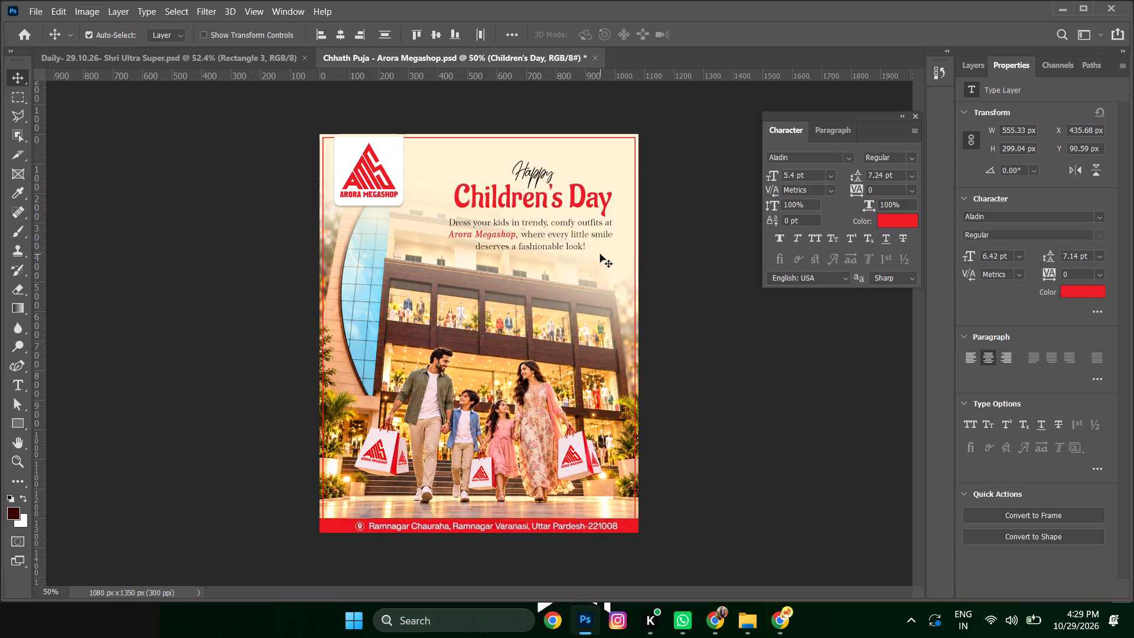
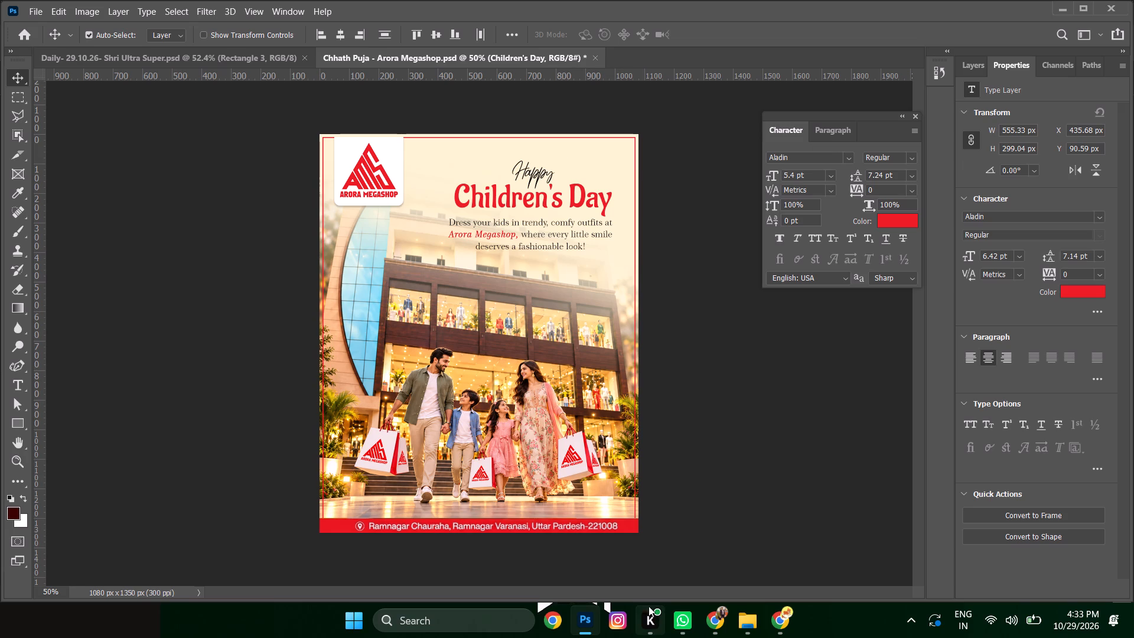
Switch to Chrome and pause the "Yeh Kaisi Jagah" lyrical song video on YouTube.
left_click(721, 622)
left_click(722, 621)
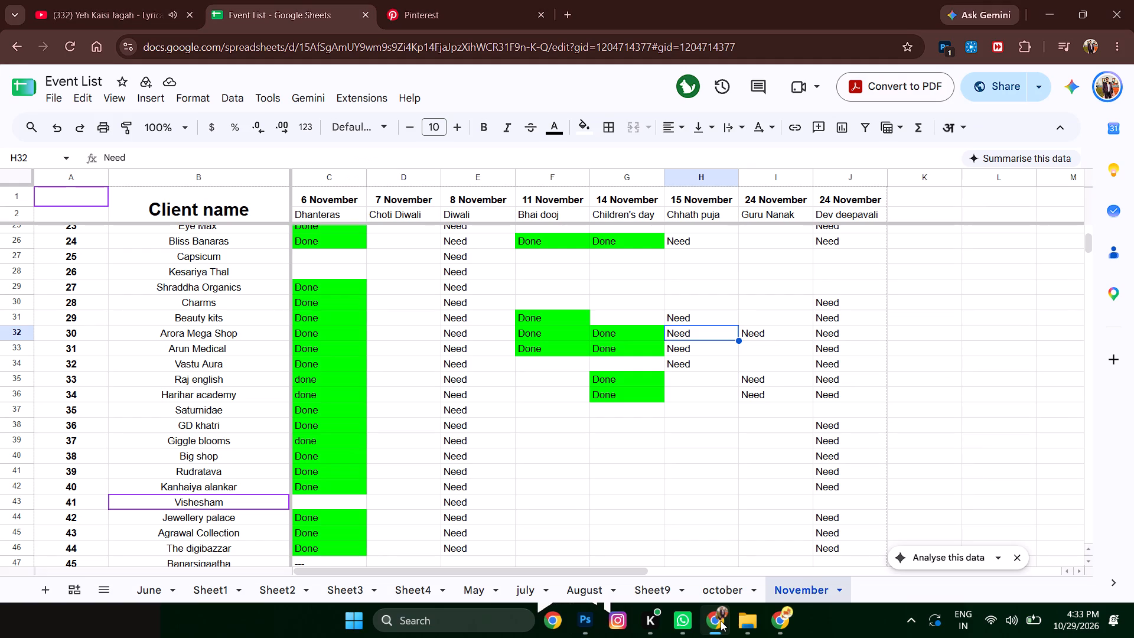
left_click(142, 0)
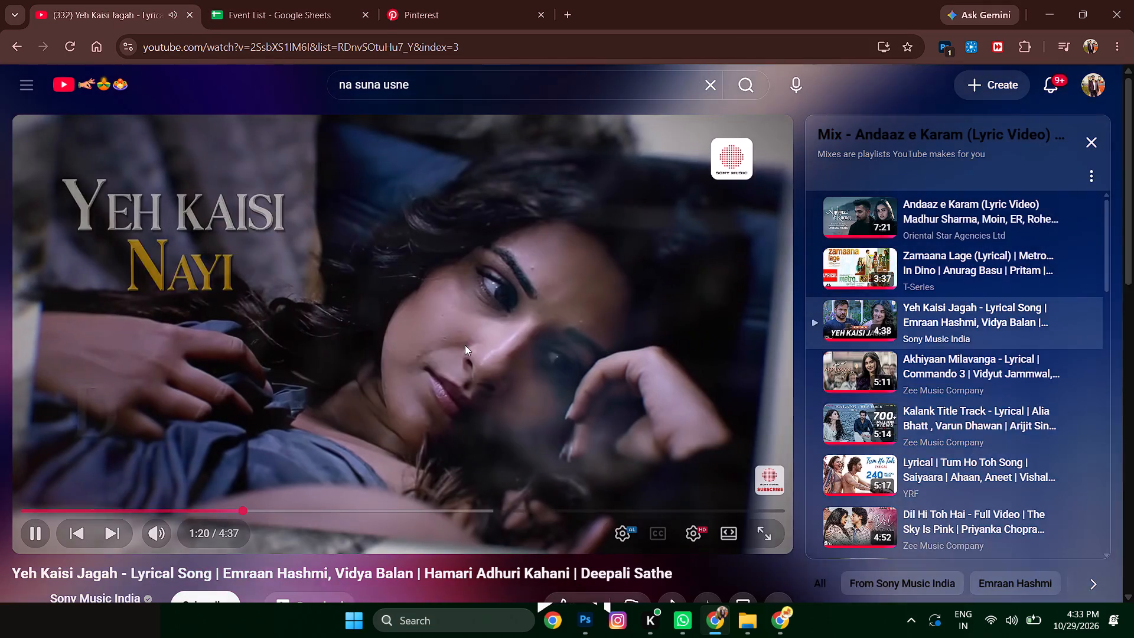
left_click(477, 315)
Switch to Instagram and open the messages inbox.
left_click(614, 620)
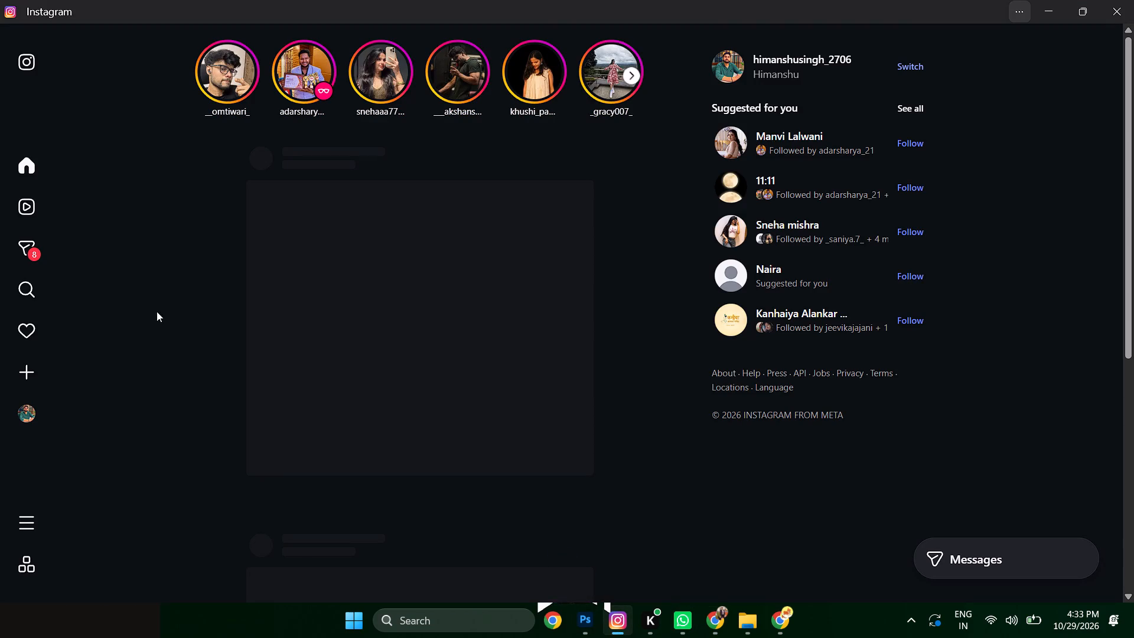
left_click(35, 245)
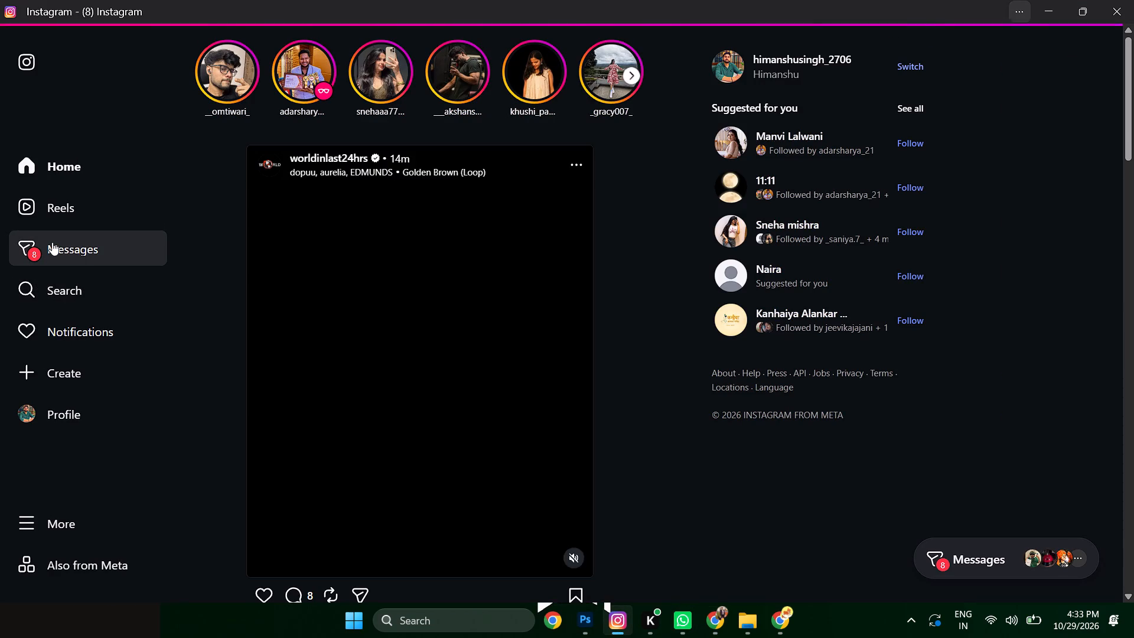
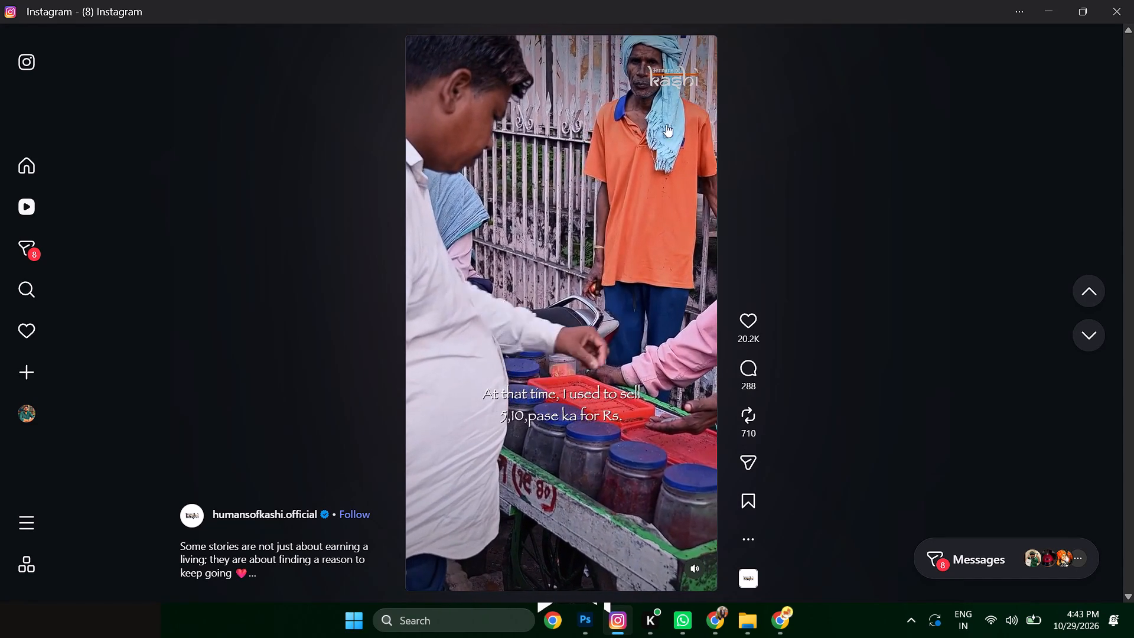
Pause and minimise the Instagram reel, switch to the Event List spreadsheet in Chrome, and examine the November event statuses for the clients.
left_click(565, 224)
left_click(1047, 15)
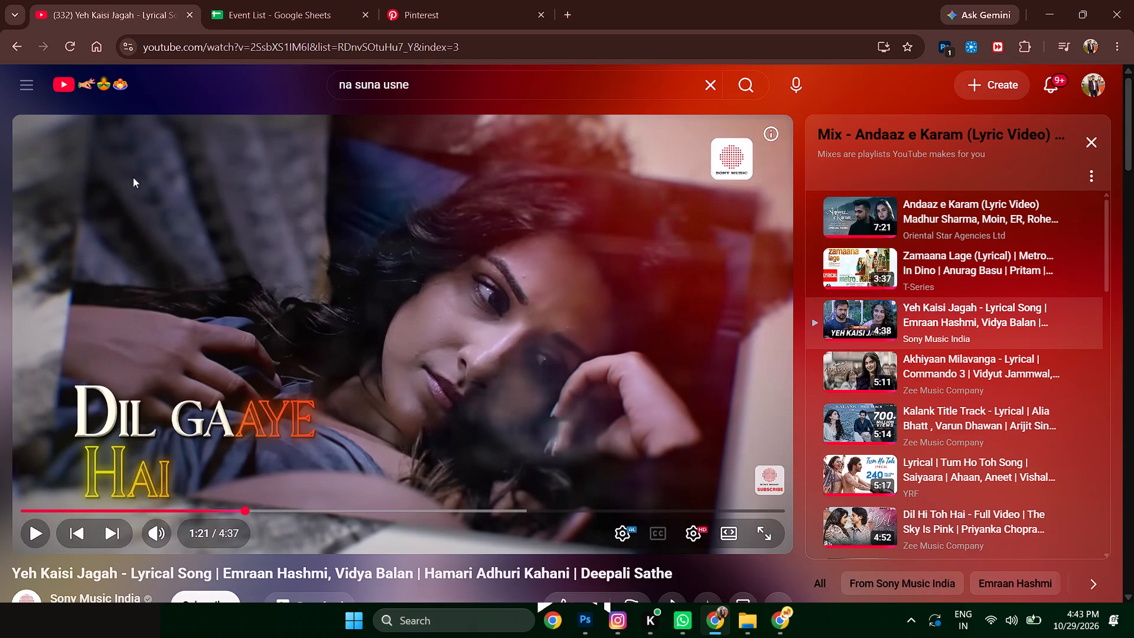
left_click(307, 11)
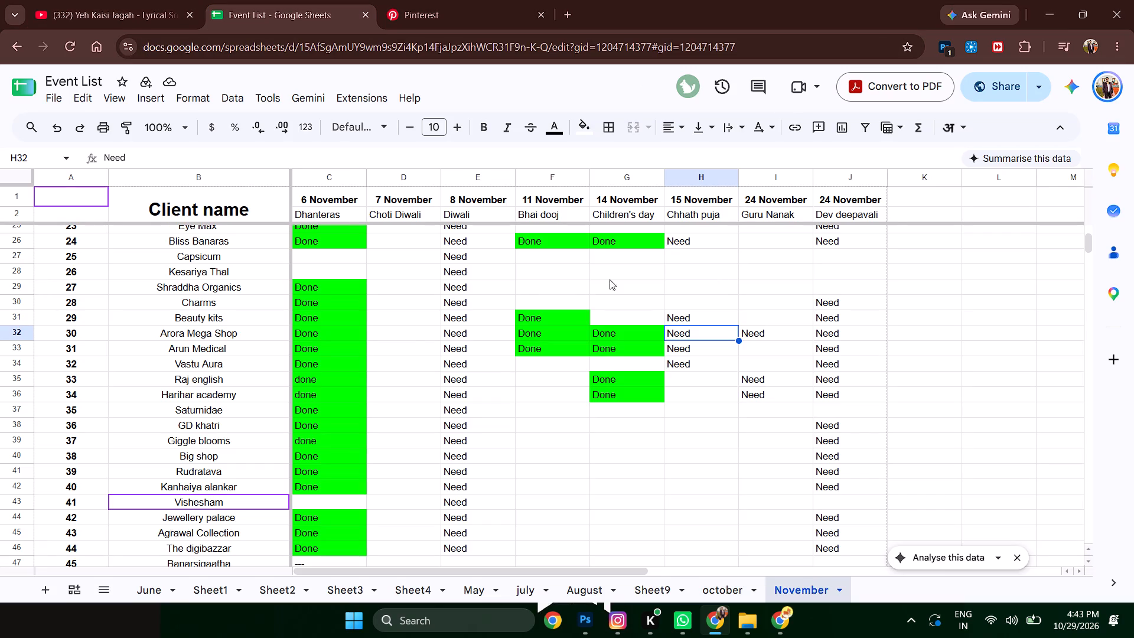
scroll(597, 319, "down", 2)
scroll(784, 351, "down", 2)
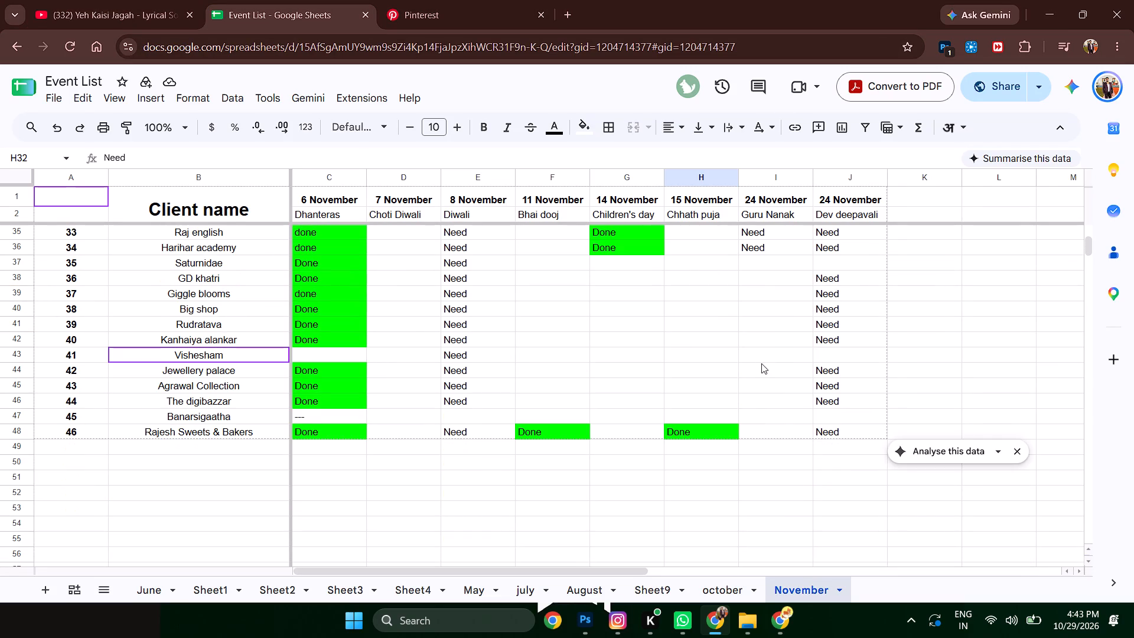
scroll(761, 363, "down", 3)
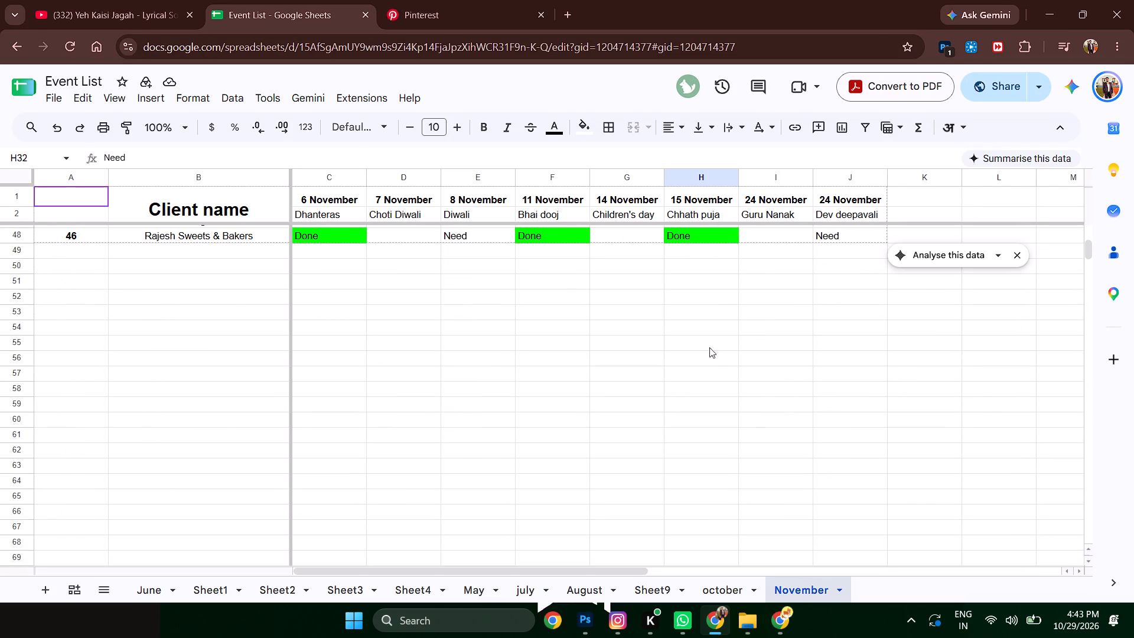
scroll(620, 358, "down", 3)
scroll(682, 380, "up", 9)
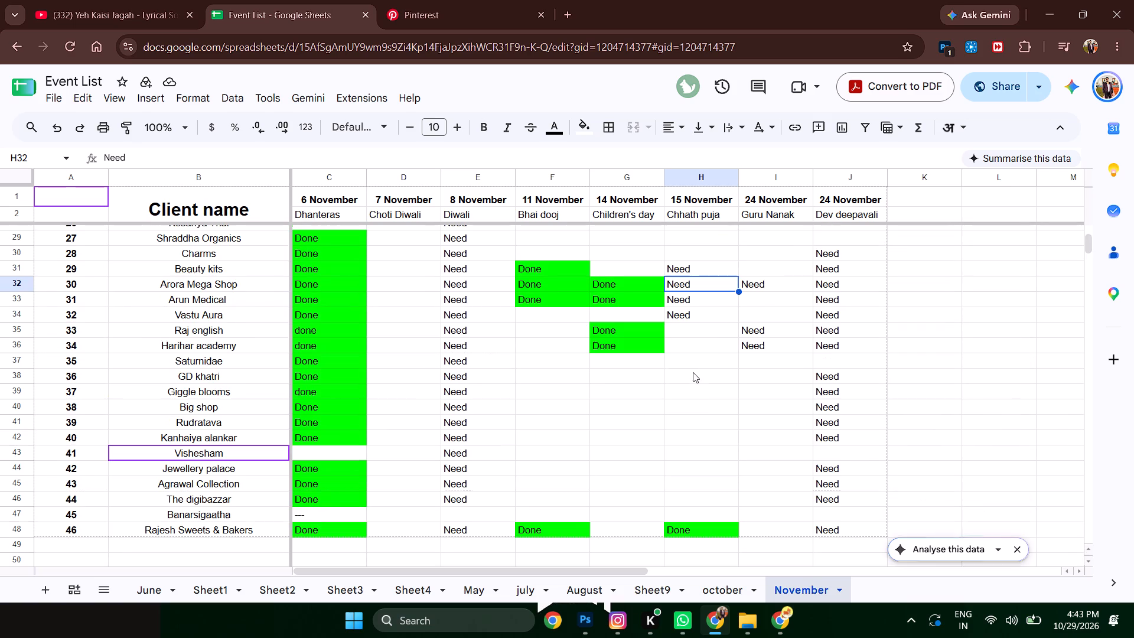
Switch to the other Chrome profile's window.
left_click(785, 612)
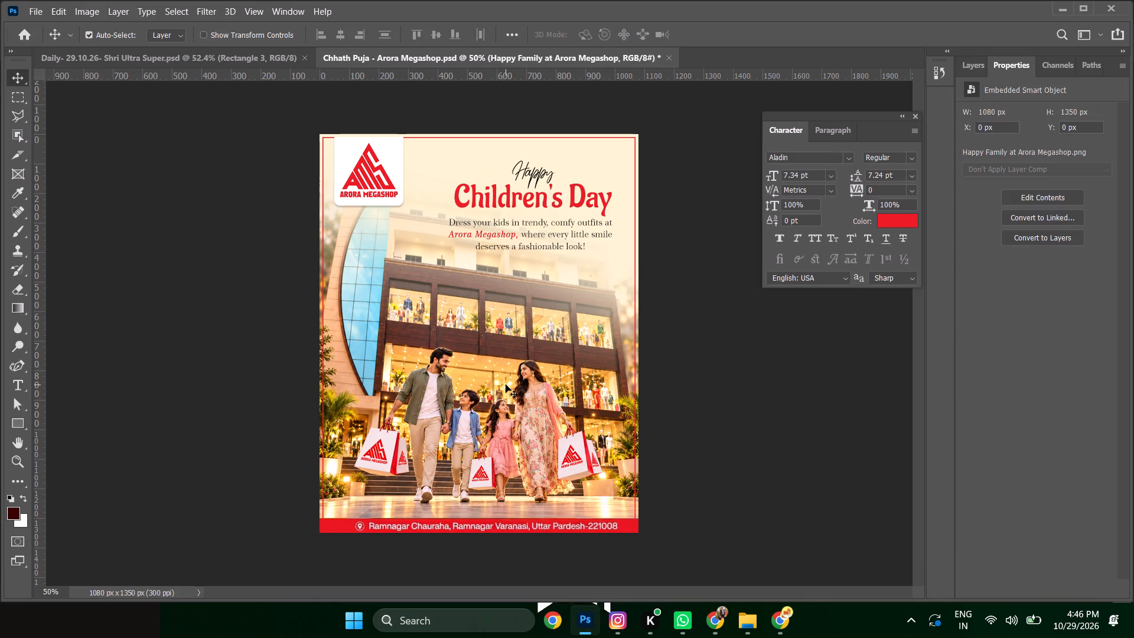
key("Delete")
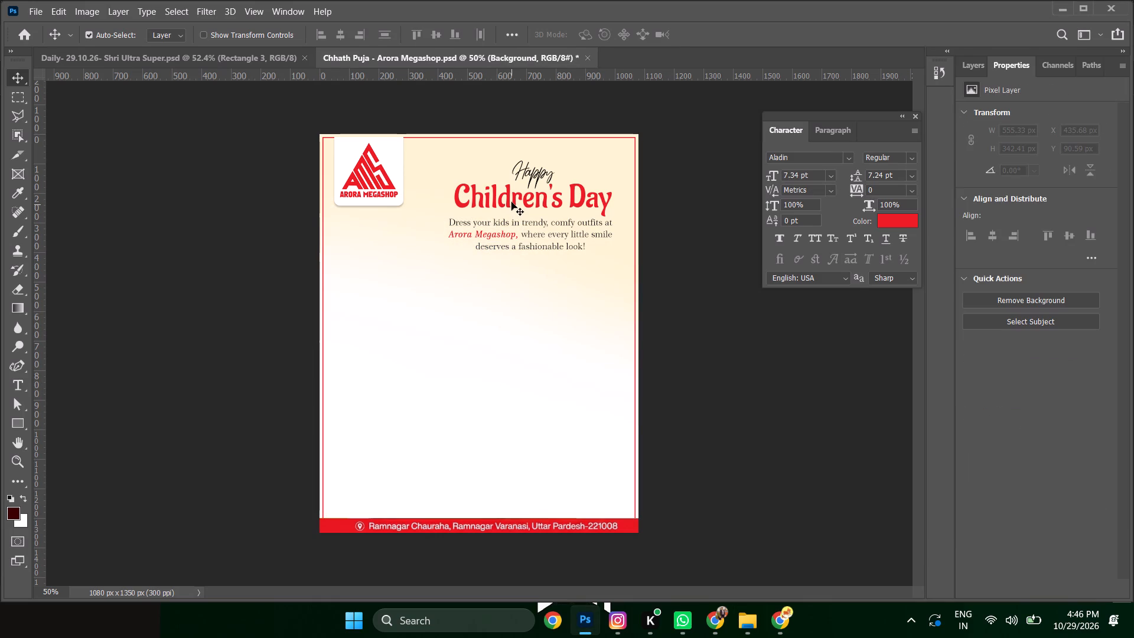
Delete the "Children's Day" heading text from the design.
left_click(508, 193)
key("Delete")
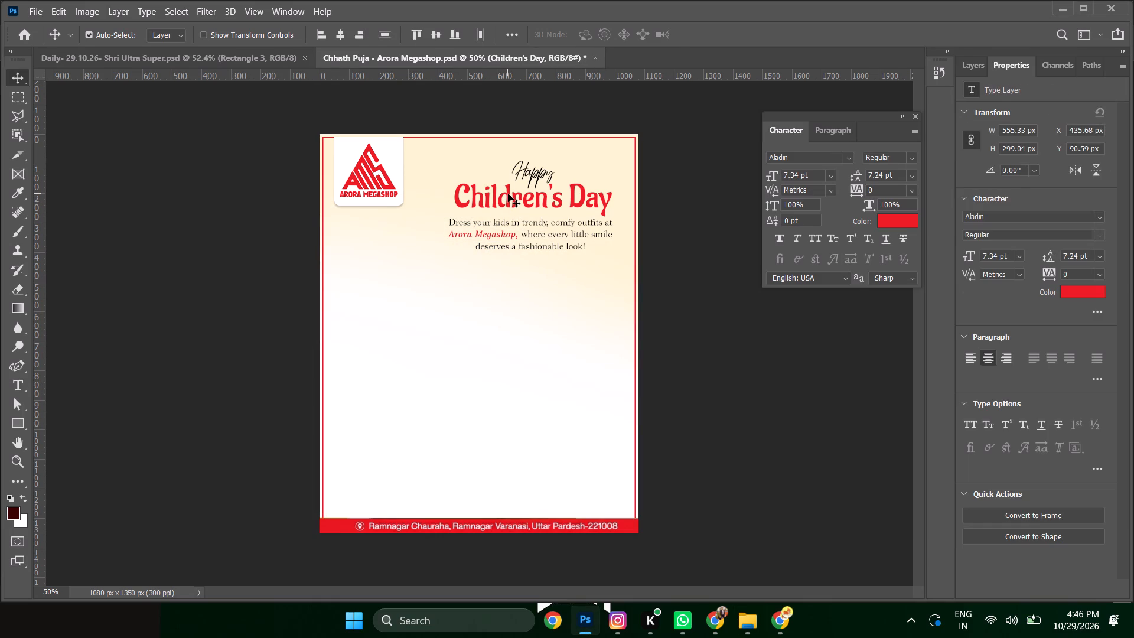
Delete the remaining Children's Day text: the tagline paragraph about trendy kids' outfits and the "Happy" script word.
left_click(523, 223)
key("Delete")
left_click(529, 170)
key("Delete")
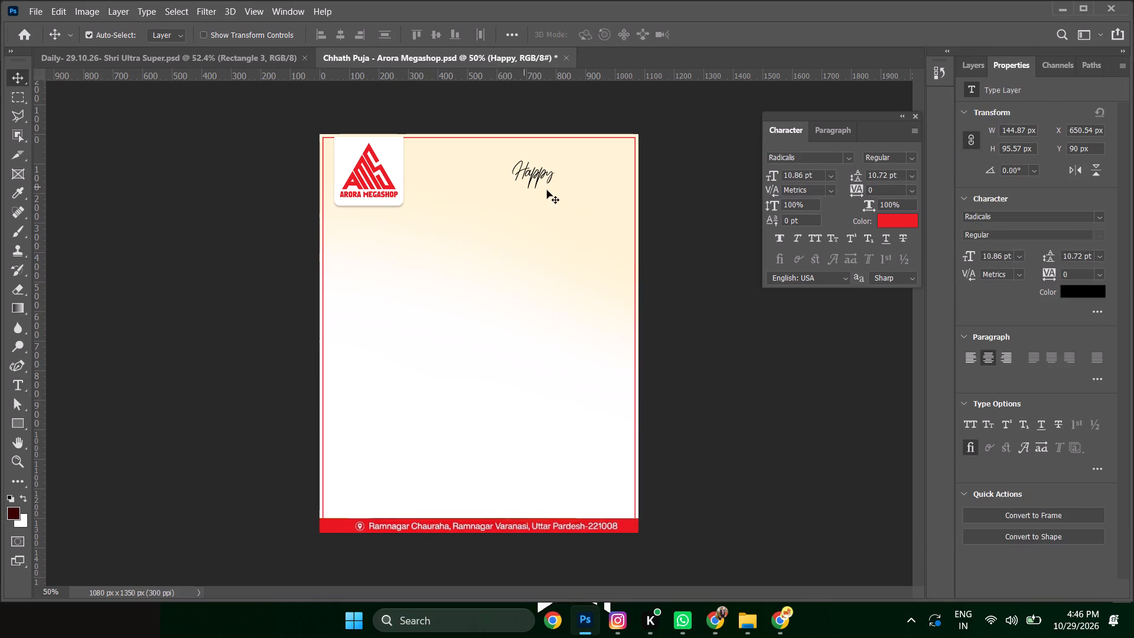
left_click(534, 166)
left_click(533, 172)
key("Delete")
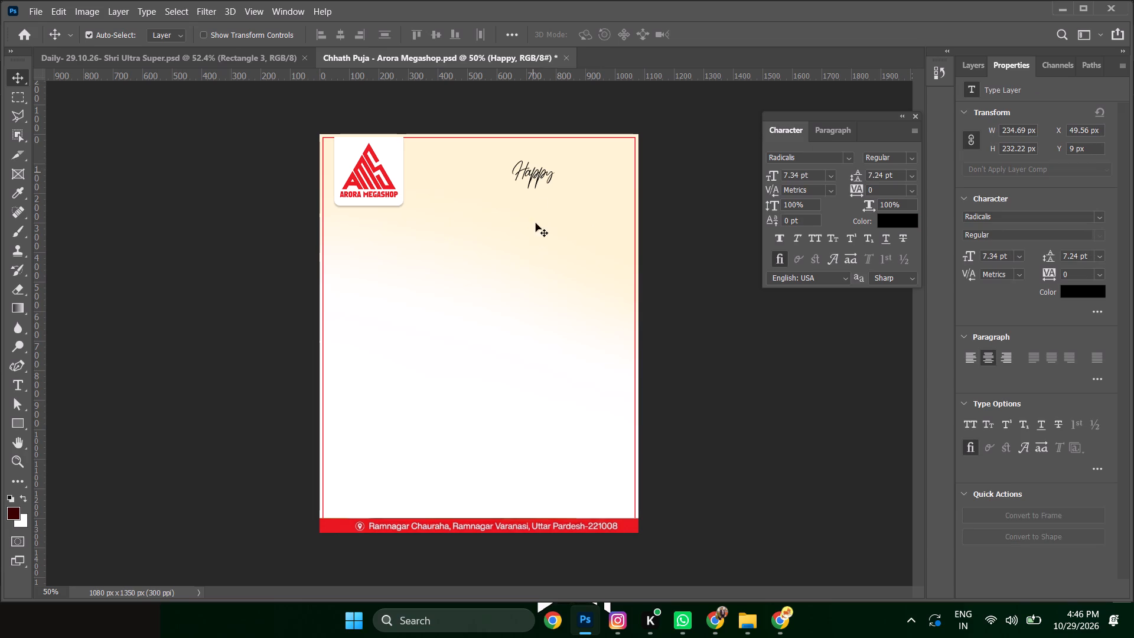
Delete the cream gradient behind the removed heading, keeping the logo, red border and address bar.
left_click(575, 175)
key("Delete")
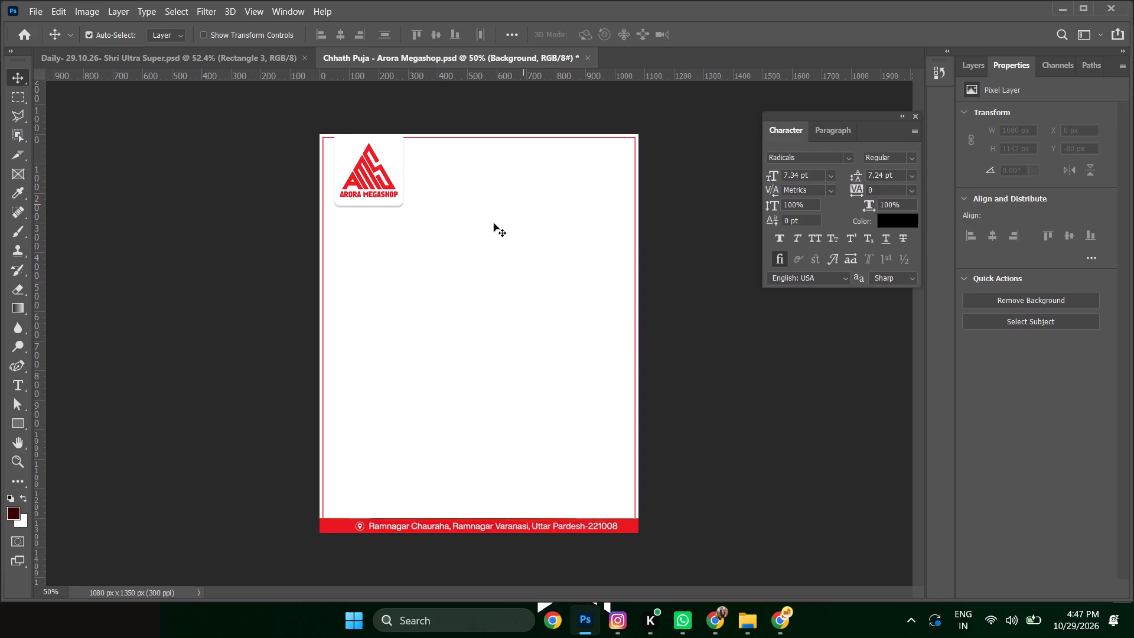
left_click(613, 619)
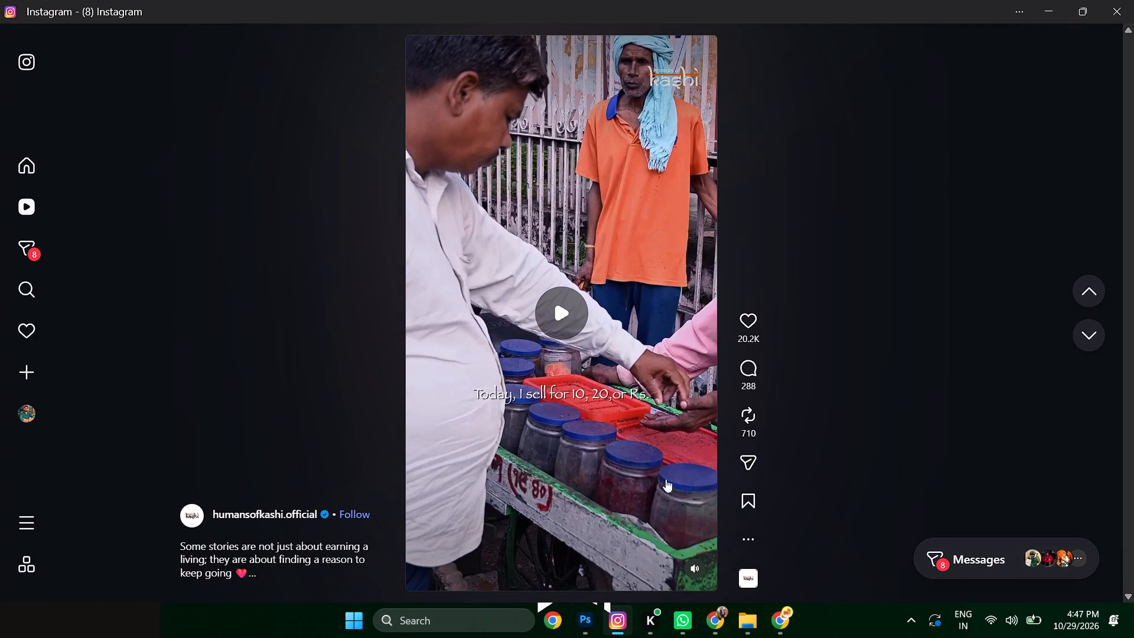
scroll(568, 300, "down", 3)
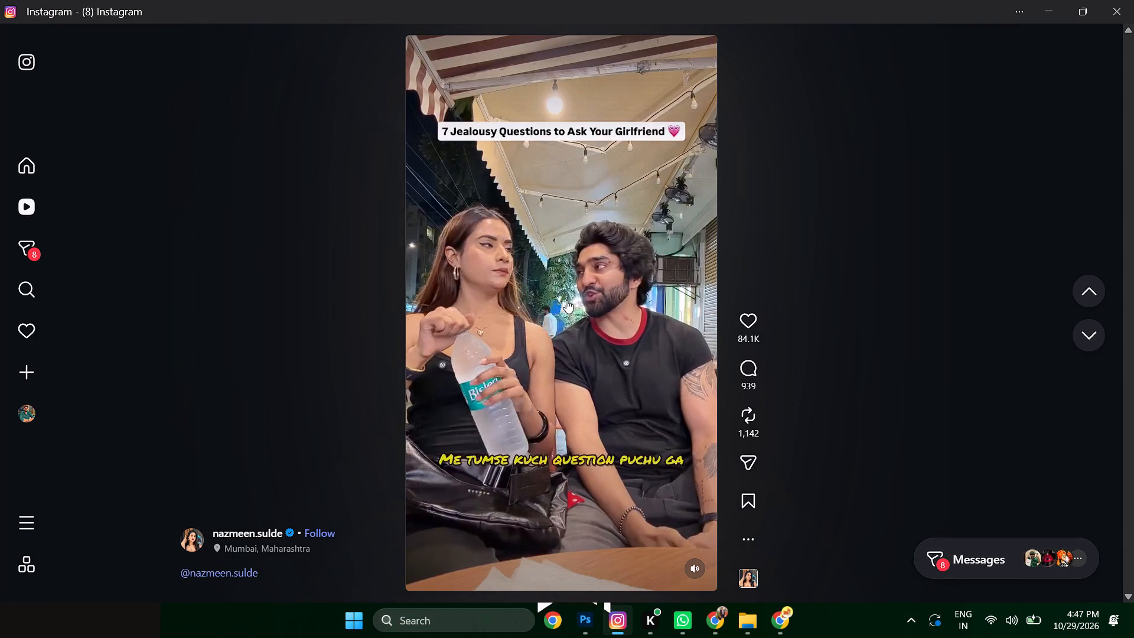
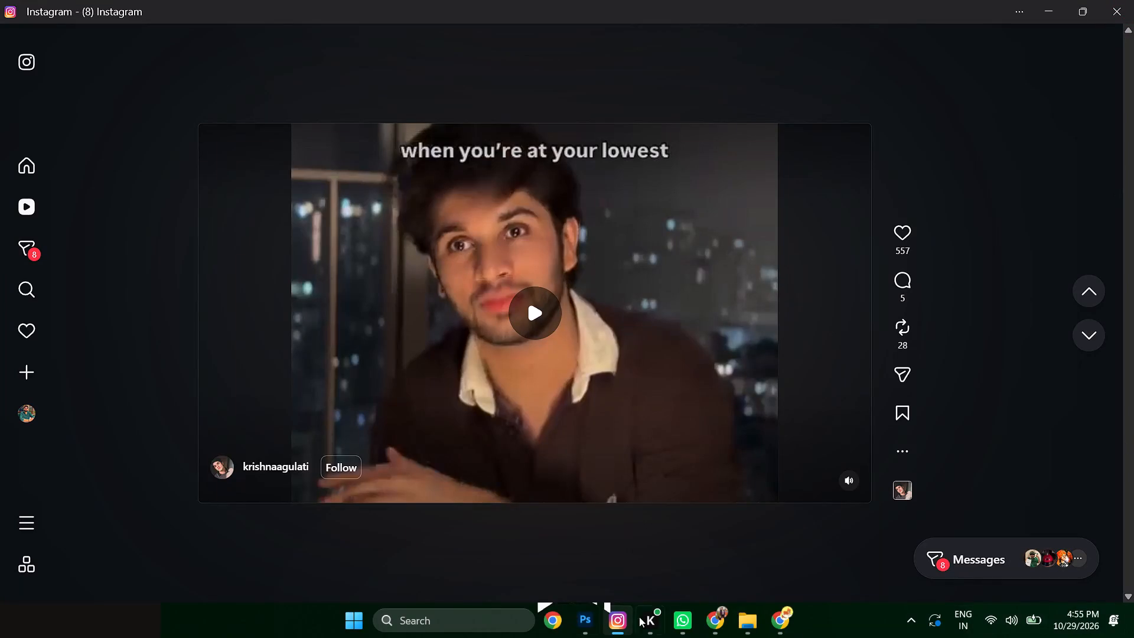
Switch from Instagram back to the Chhath Puja design in Photoshop.
left_click(585, 630)
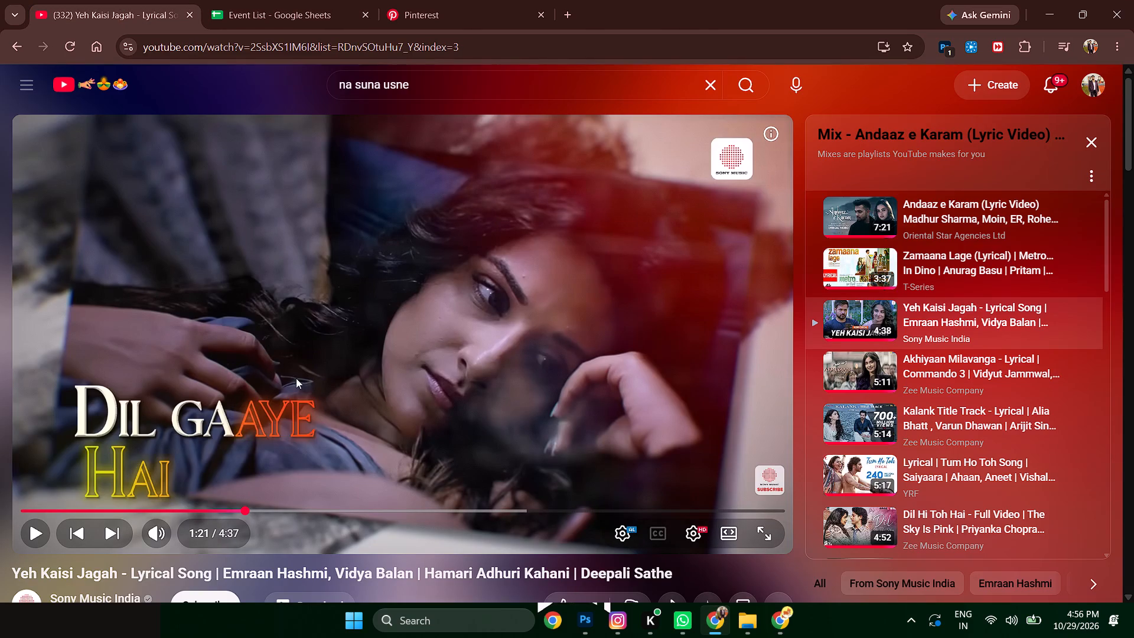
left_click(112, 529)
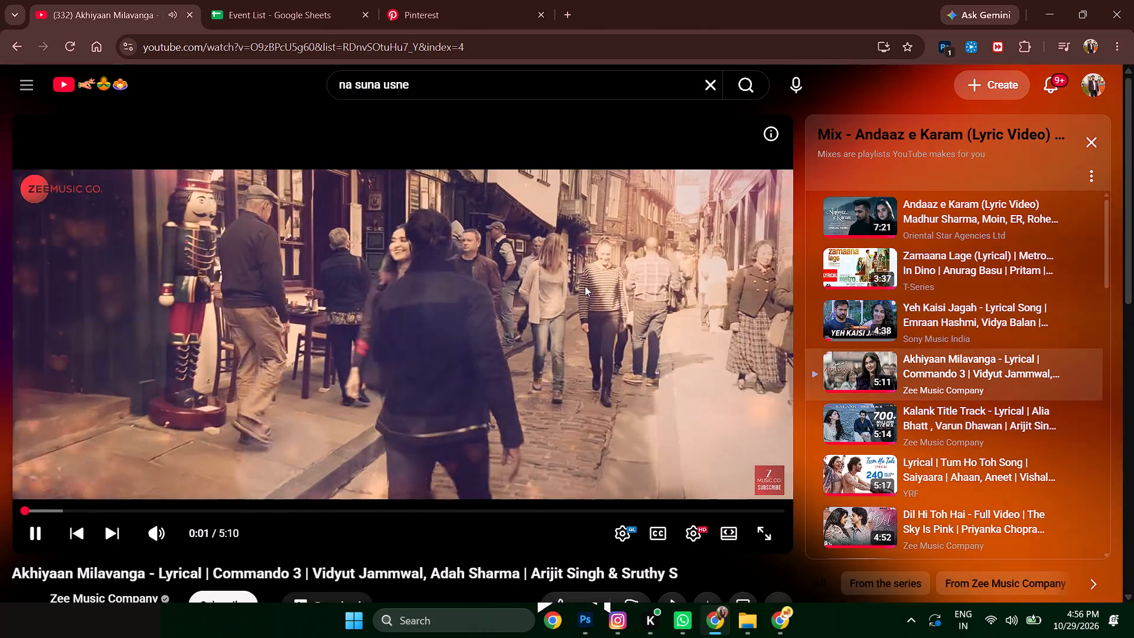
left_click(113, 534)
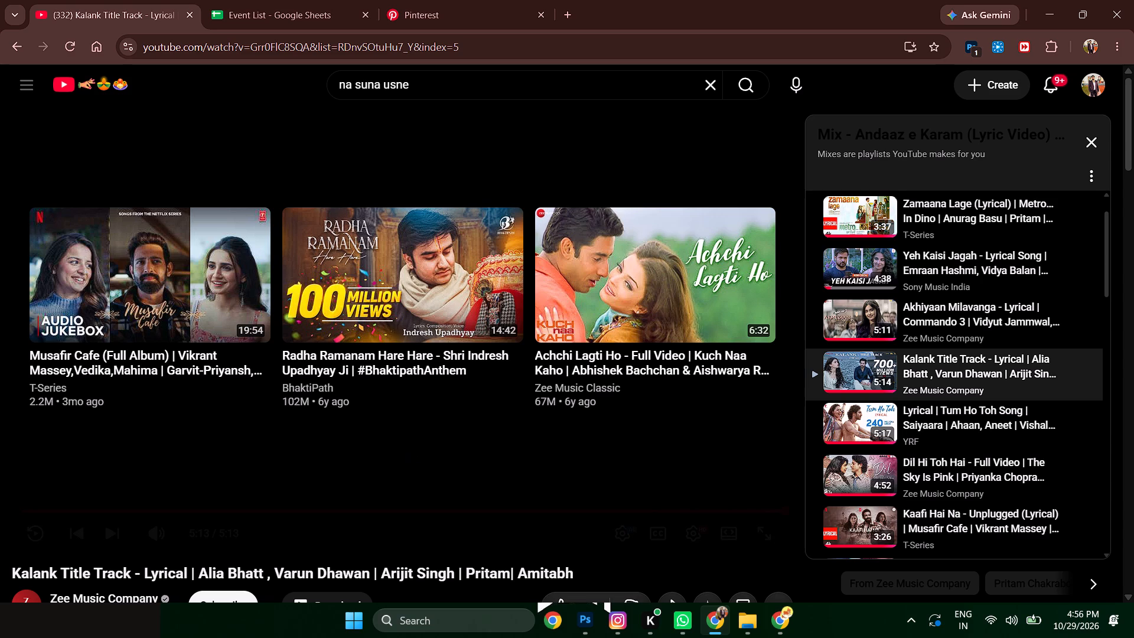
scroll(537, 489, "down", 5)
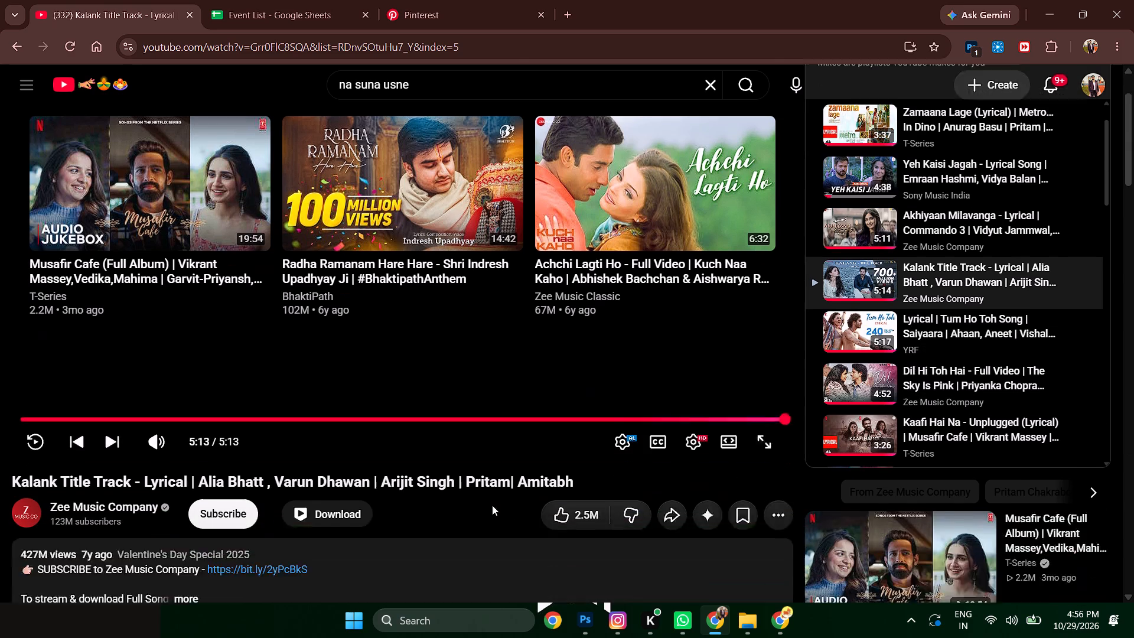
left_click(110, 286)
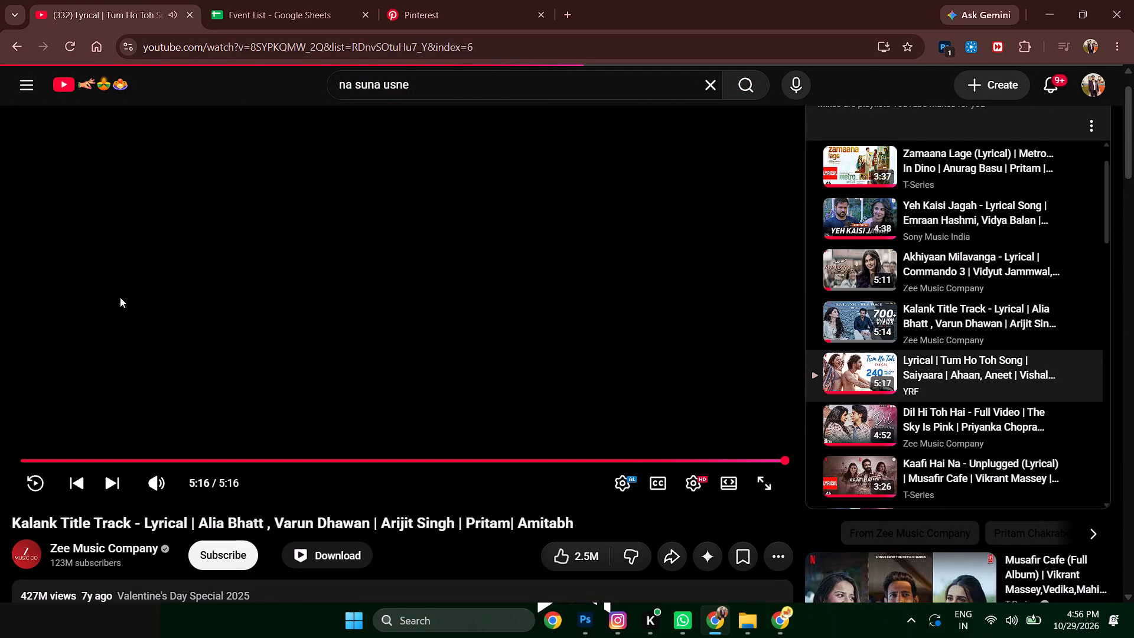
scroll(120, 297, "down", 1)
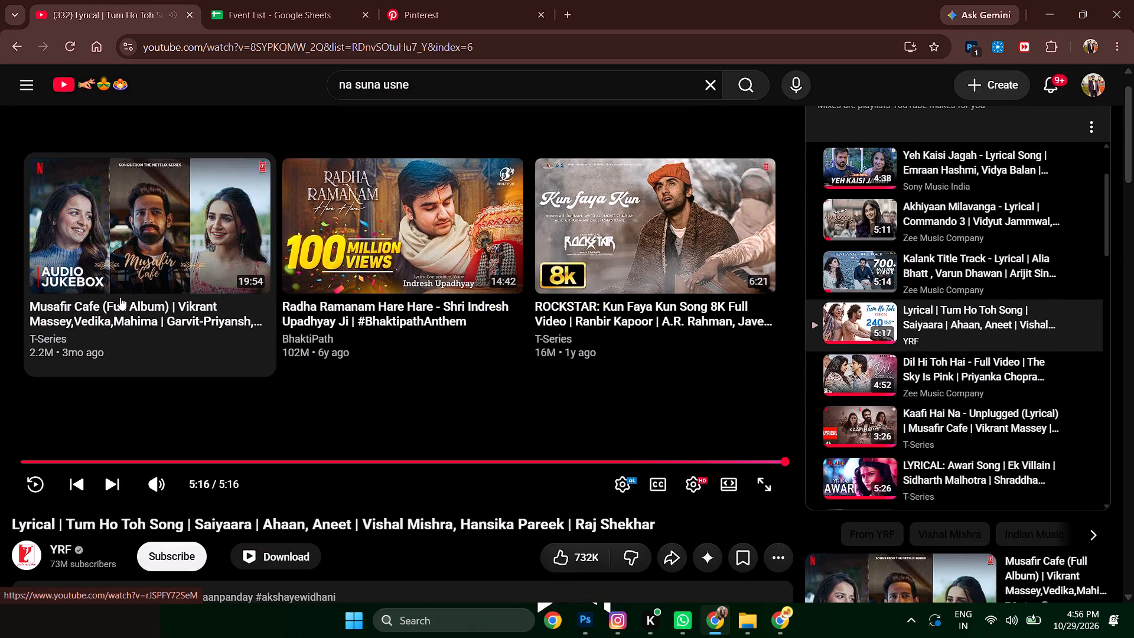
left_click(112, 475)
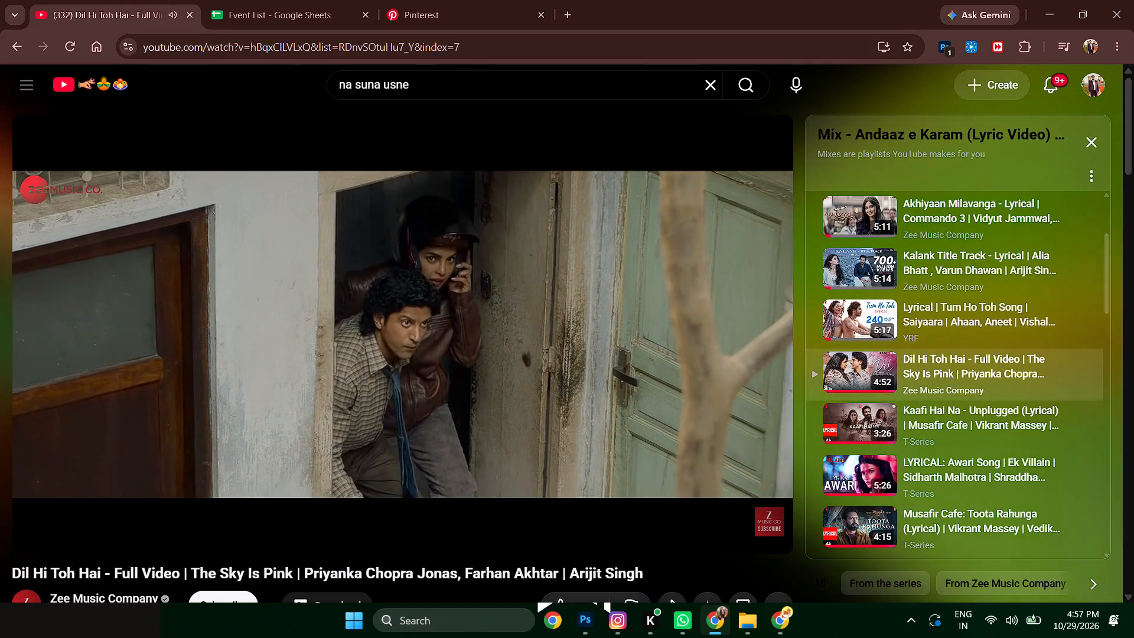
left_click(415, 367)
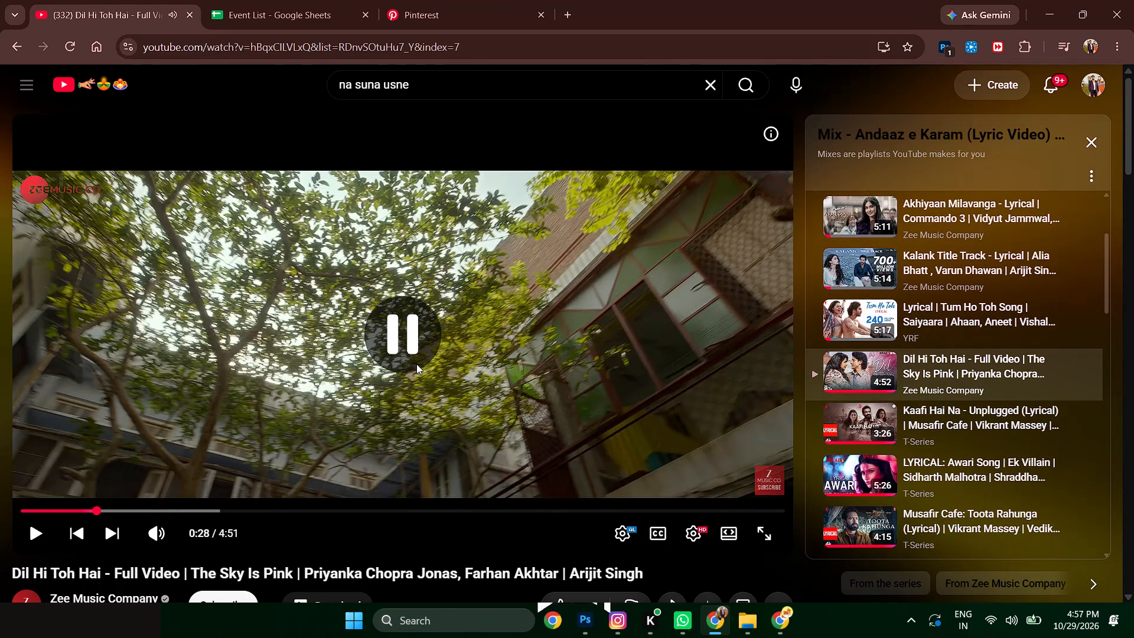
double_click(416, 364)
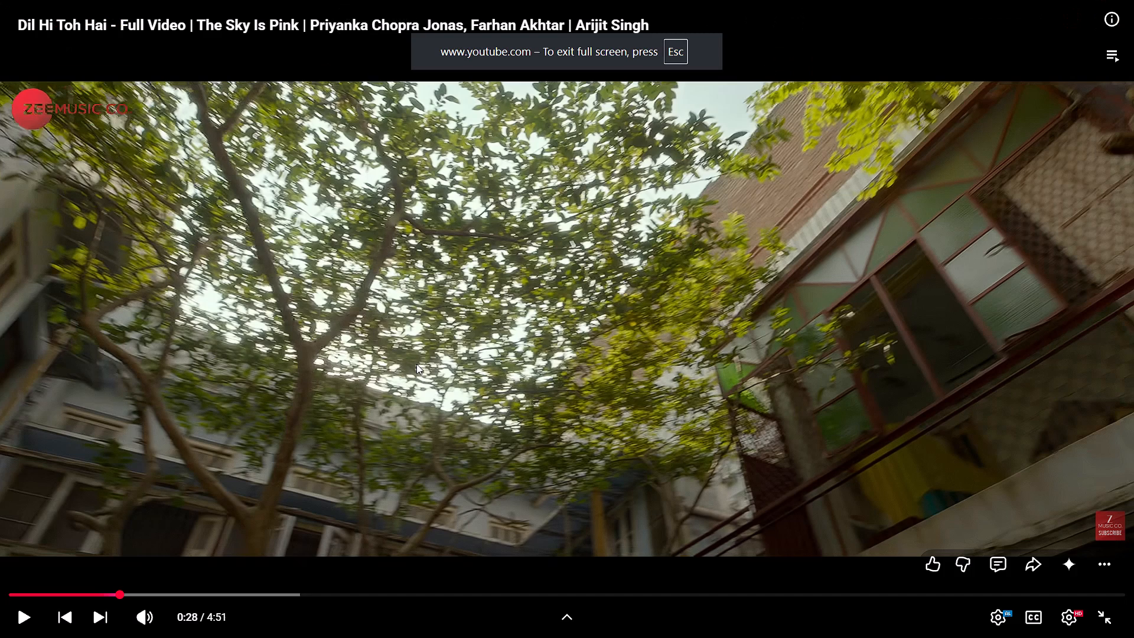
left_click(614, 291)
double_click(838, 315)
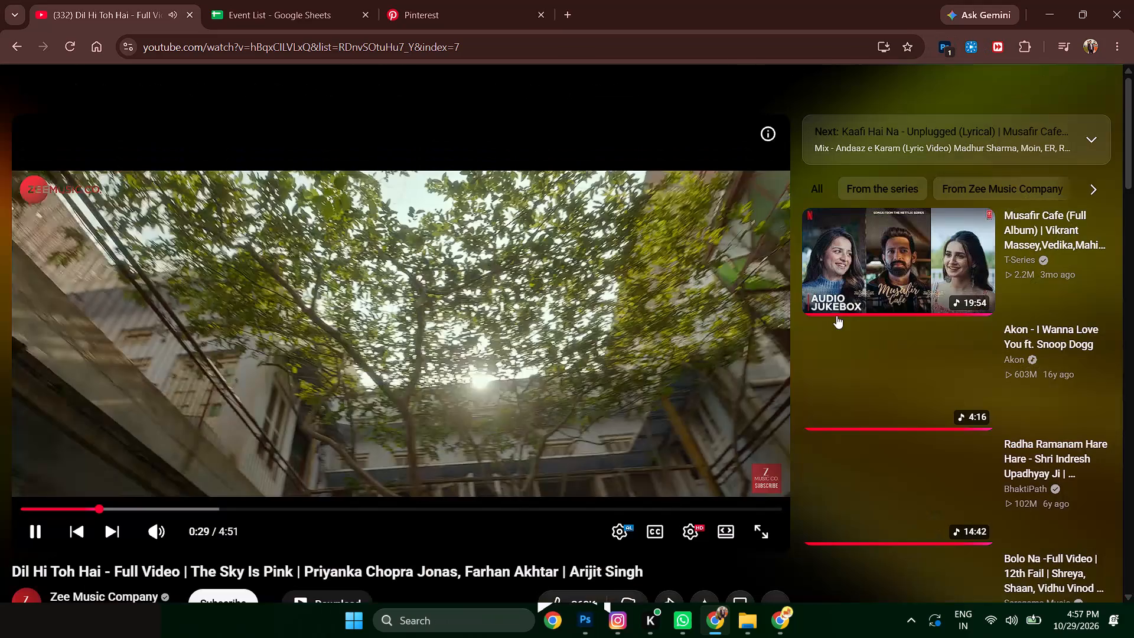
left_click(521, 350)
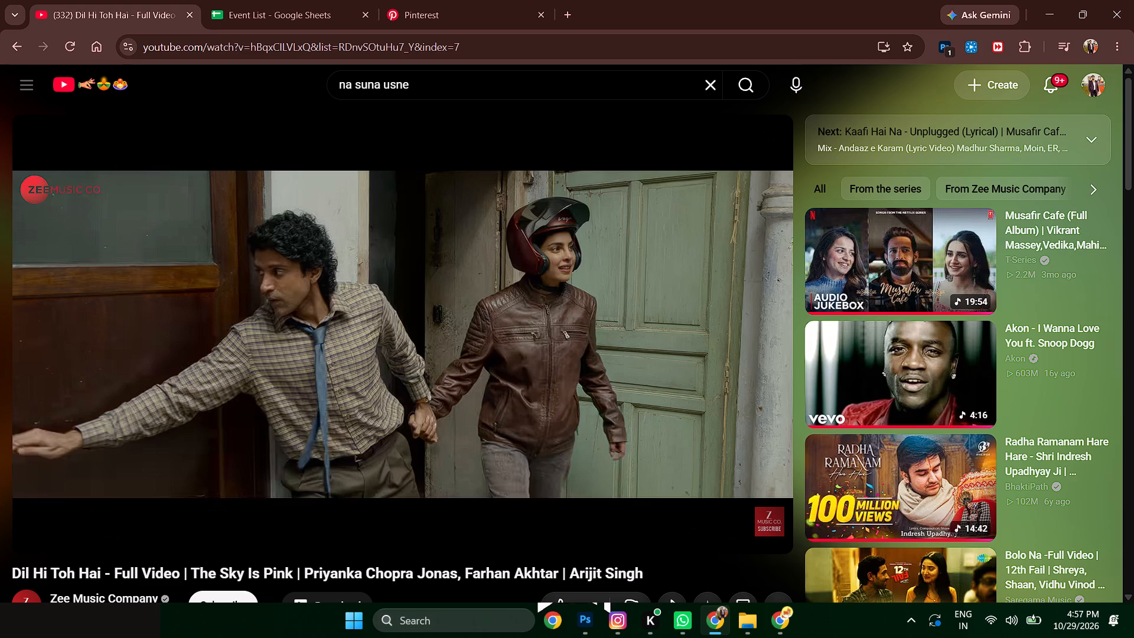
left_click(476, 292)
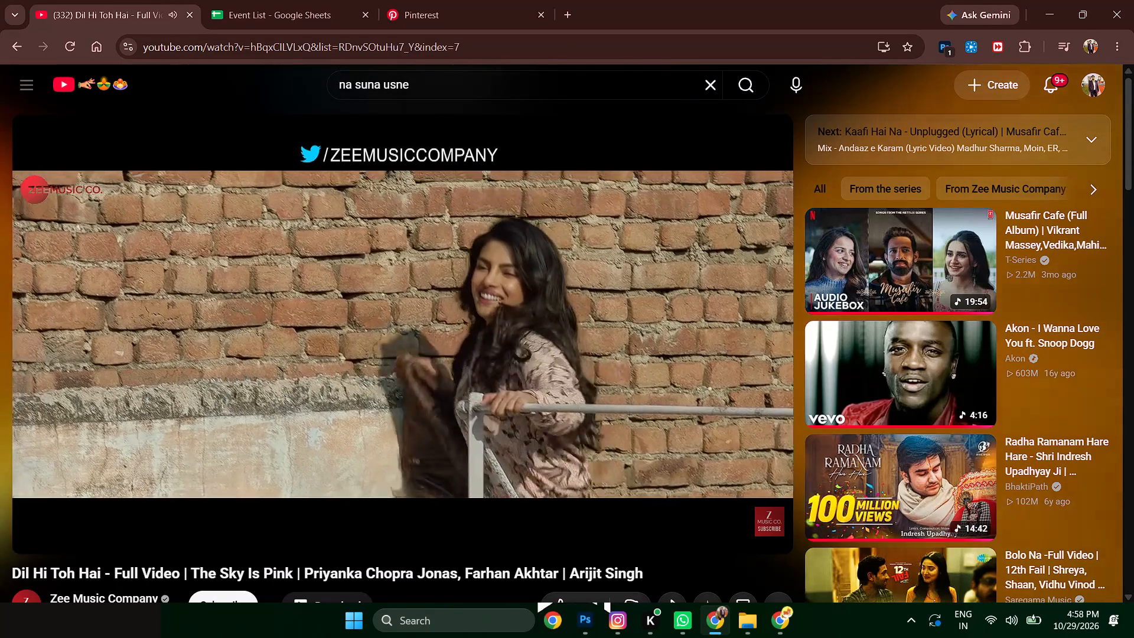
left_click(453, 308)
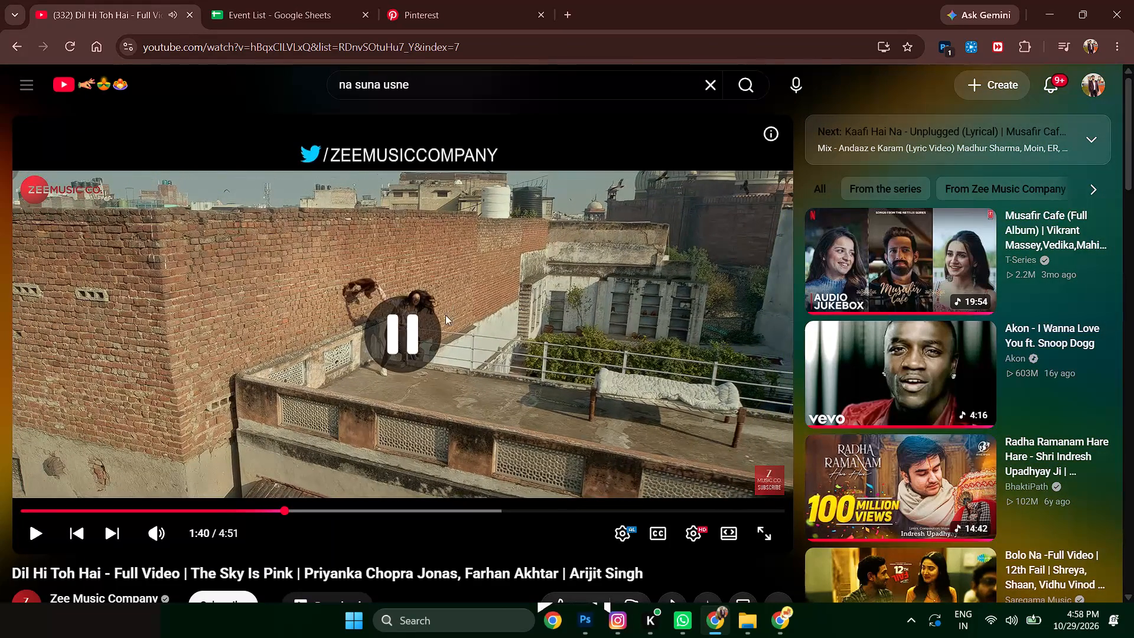
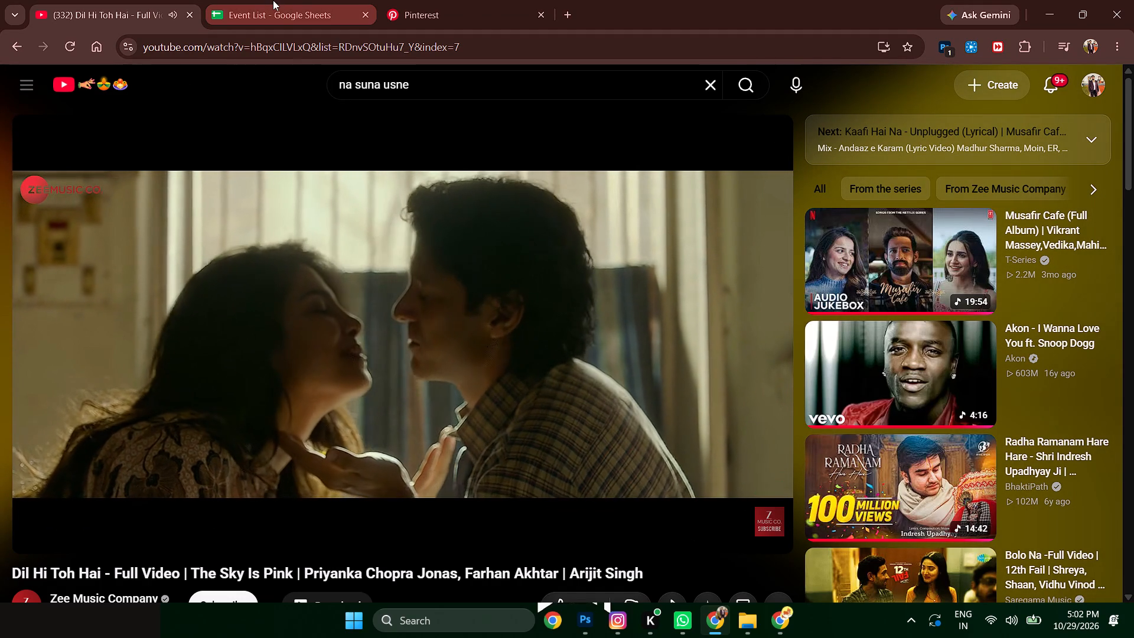
Switch to the Event List spreadsheet and check the Chhath puja entry for Arora Mega Shop in the November sheet.
left_click(273, 0)
scroll(774, 315, "down", 6)
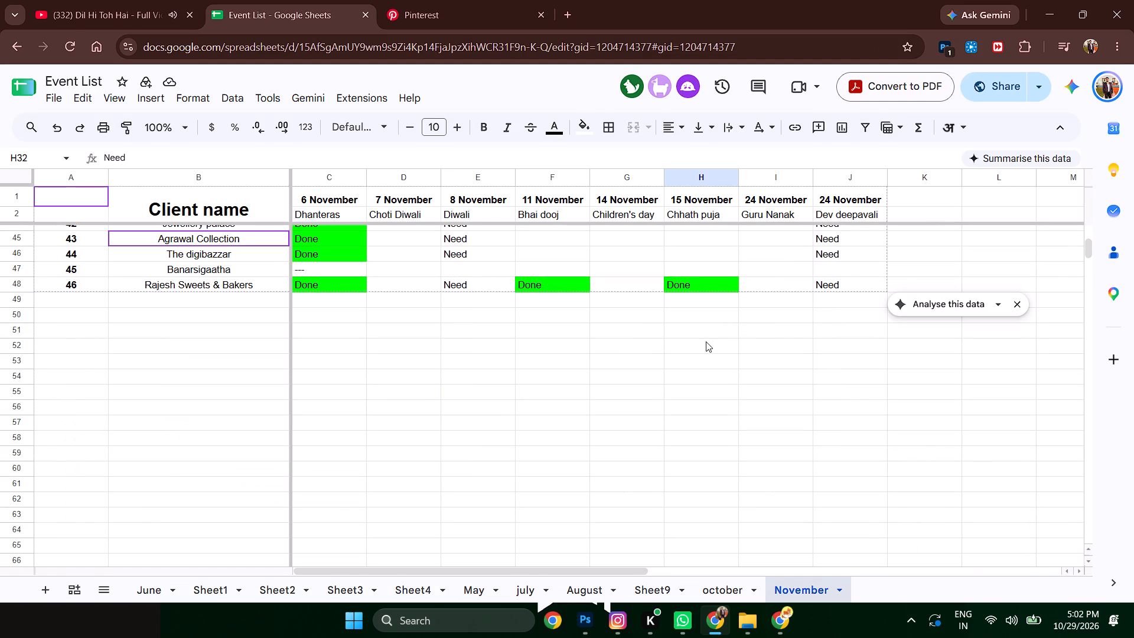
scroll(730, 357, "up", 8)
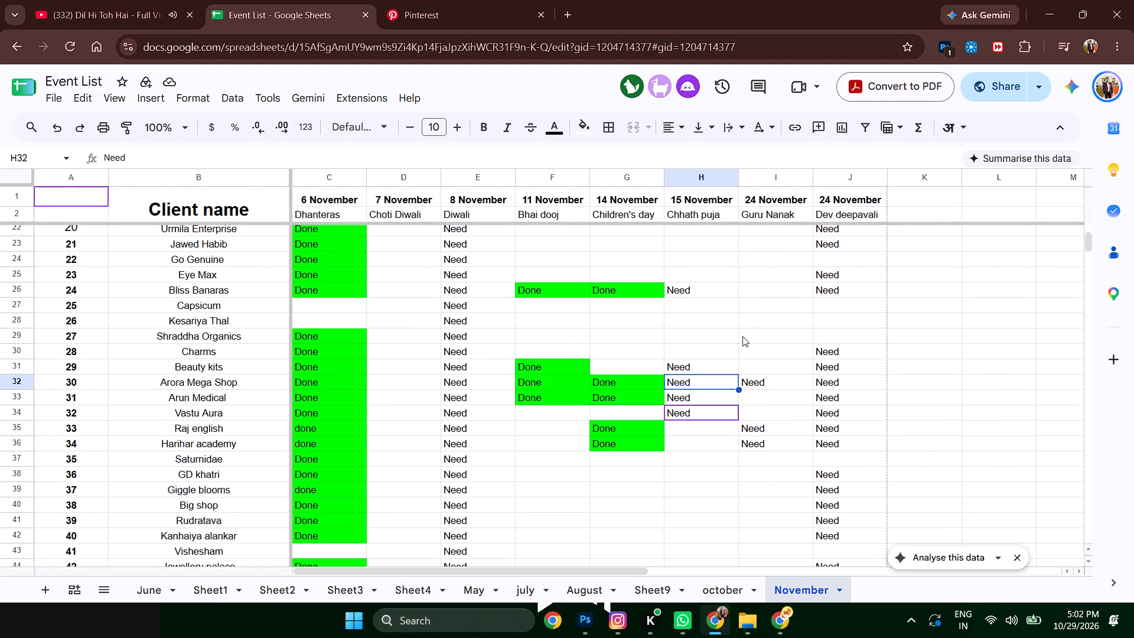
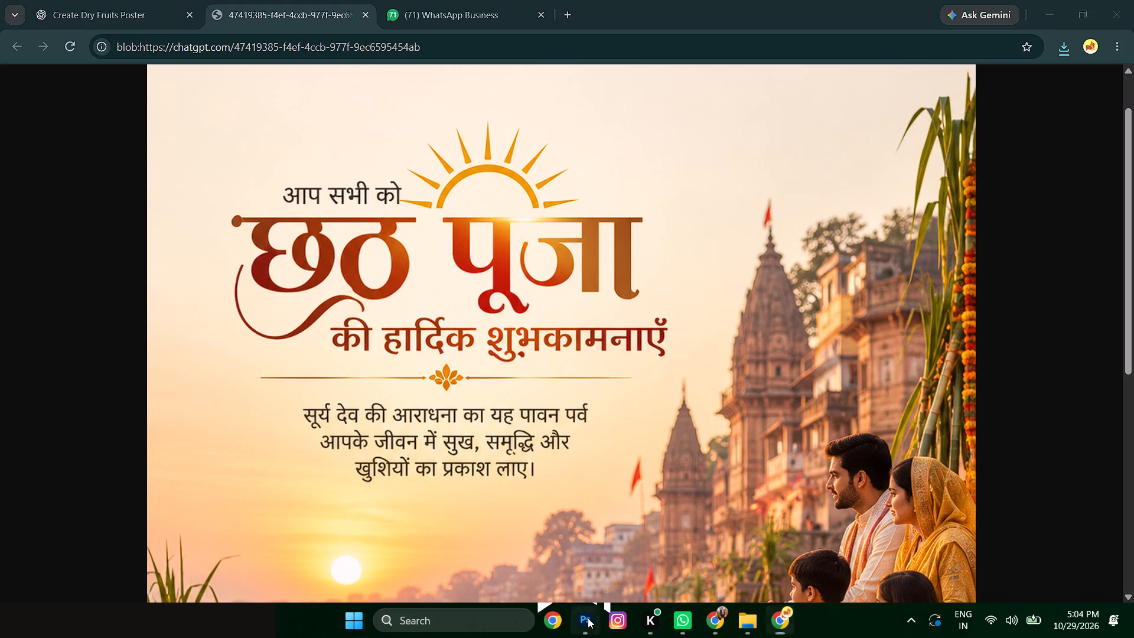
left_click(736, 623)
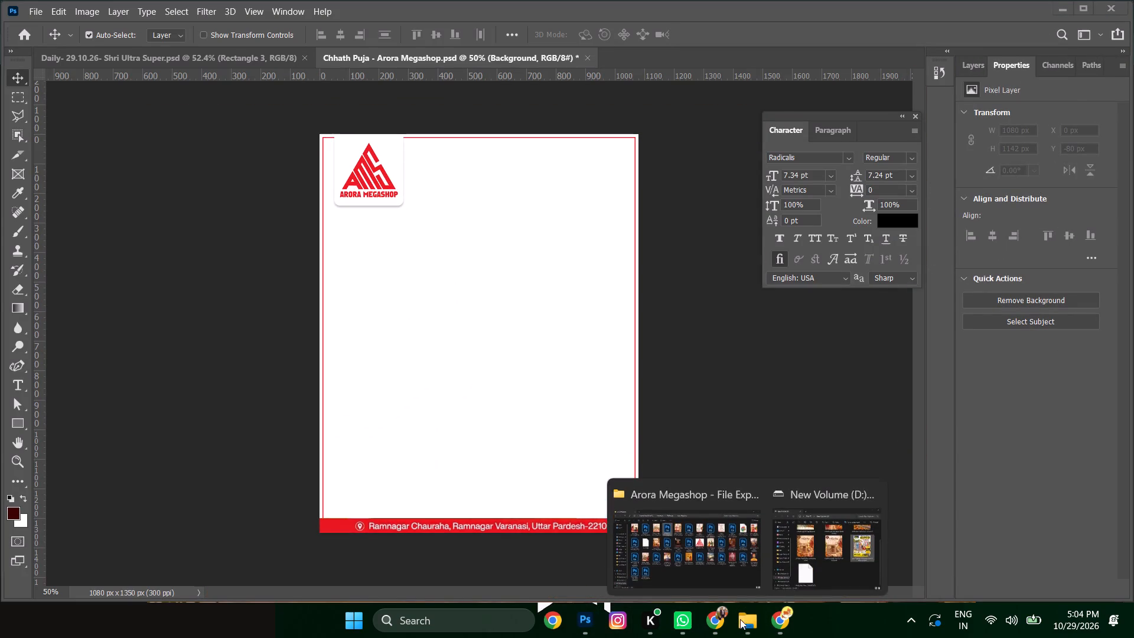
left_click(858, 533)
scroll(561, 401, "down", 6)
left_click(407, 470)
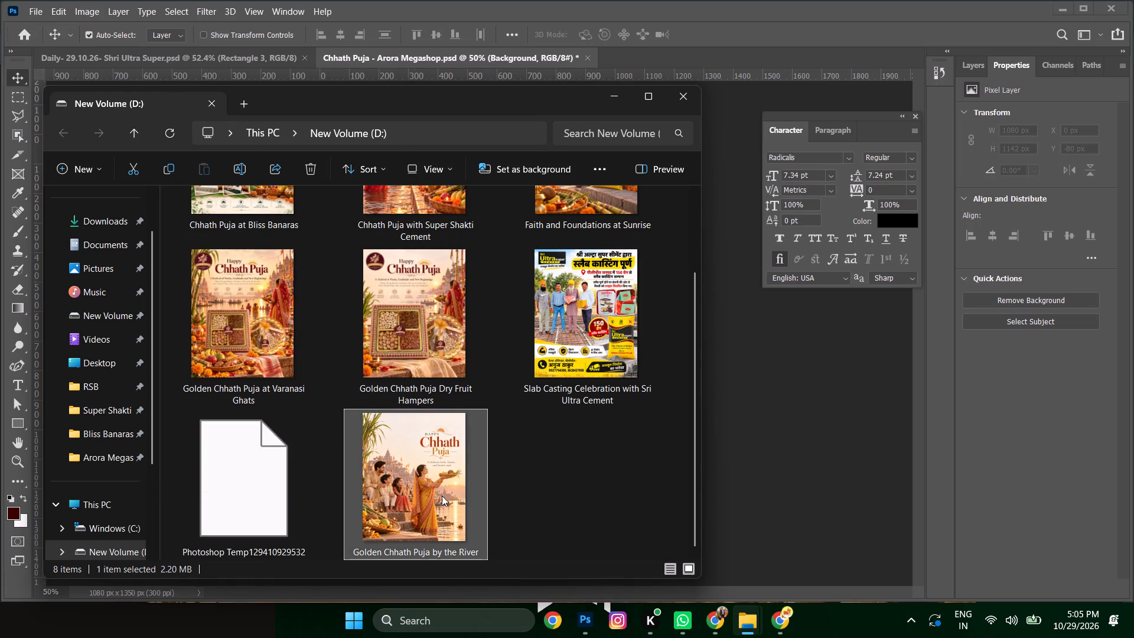
left_click_drag(426, 473, 833, 447)
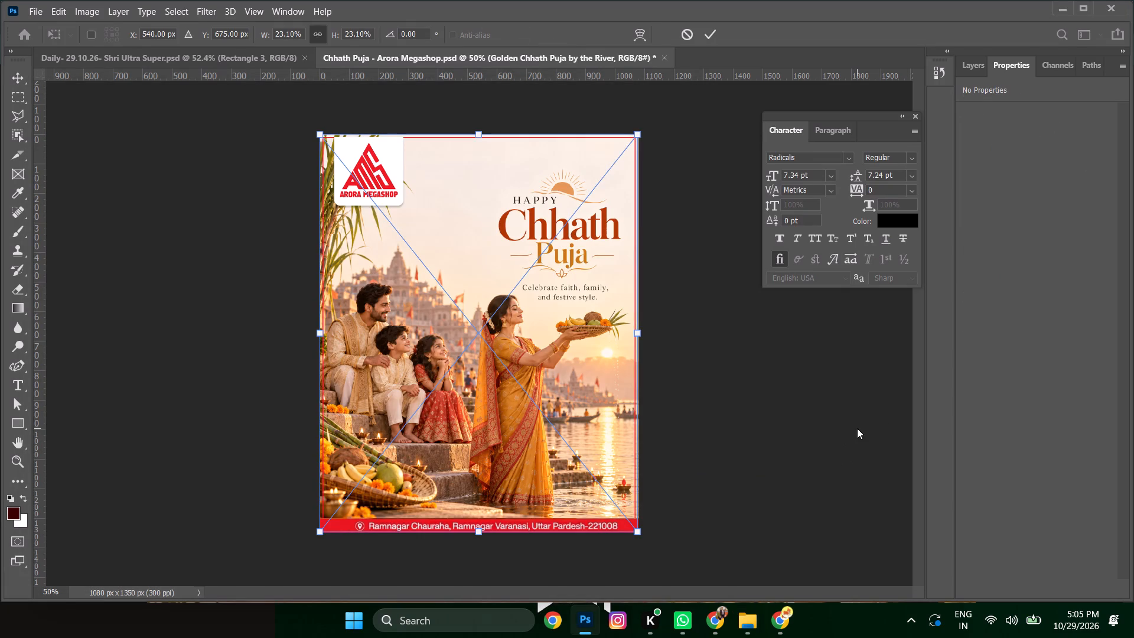
key("Return")
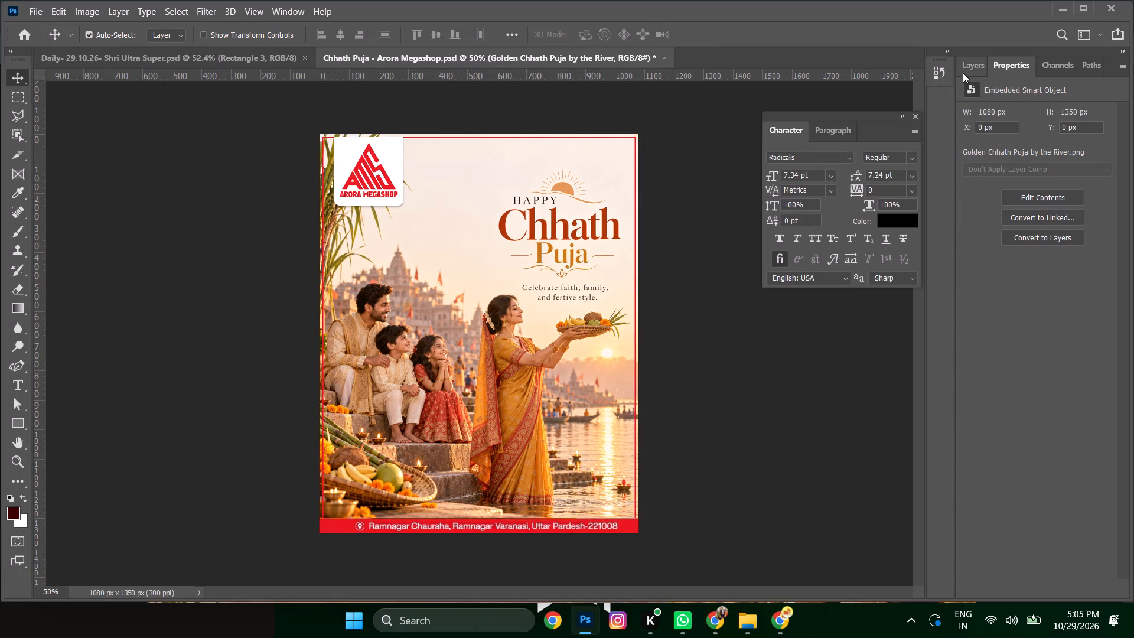
Rasterize the placed Golden Chhath Puja by the River layer.
left_click(968, 70)
right_click(1011, 299)
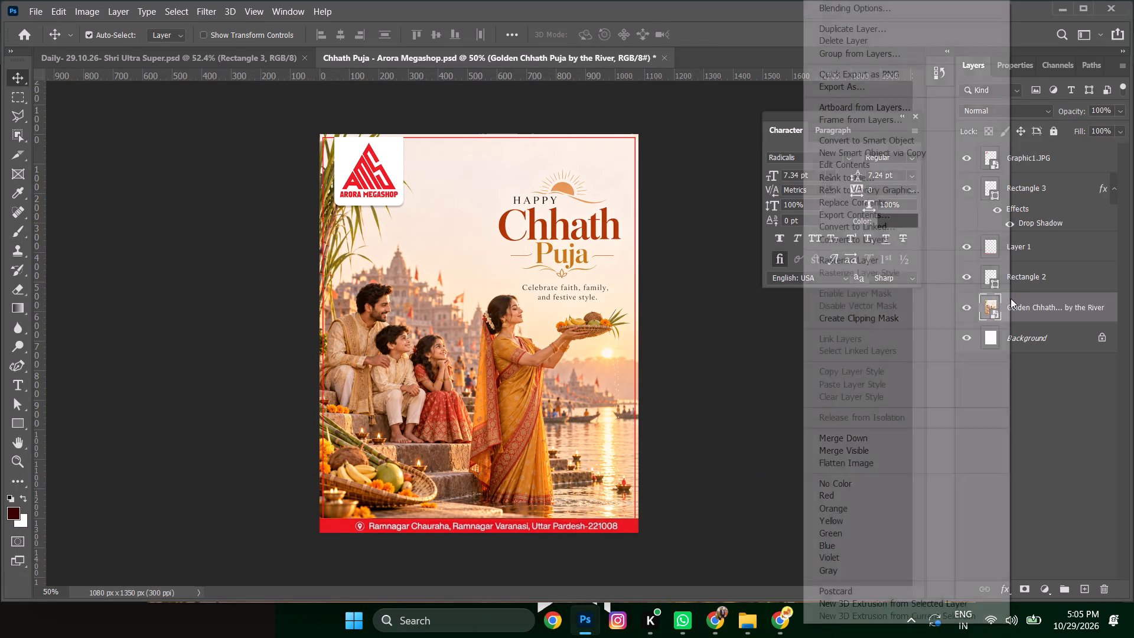
left_click(863, 258)
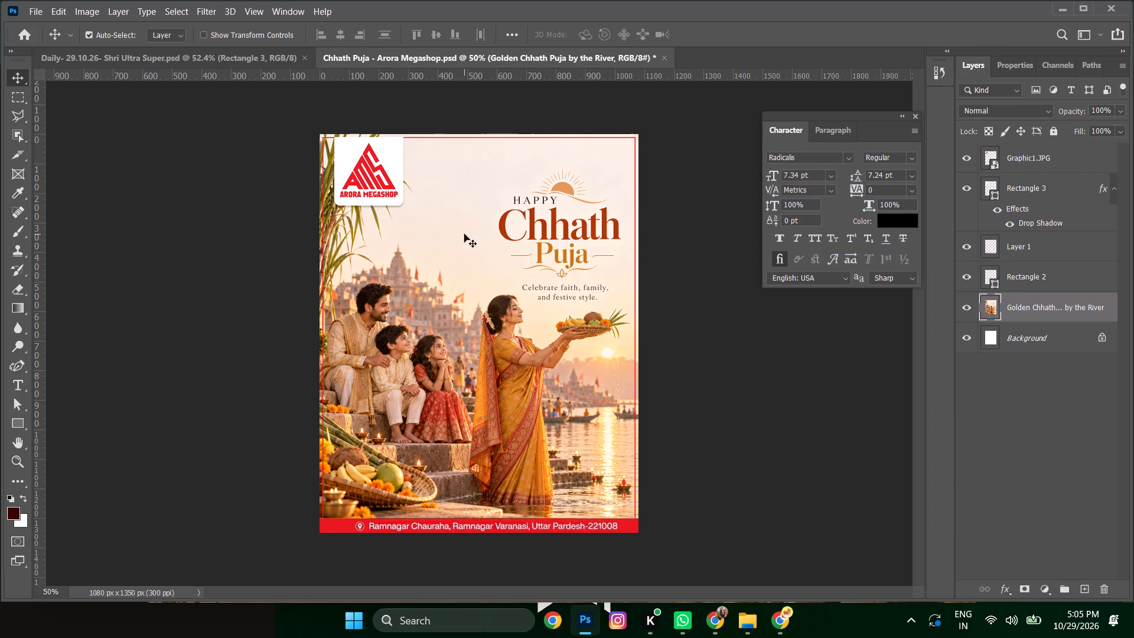
Remove the English Happy Chhath Puja caption, sun motif and tagline from the image using the Spot Healing Brush at size 150.
scroll(537, 233, "up", 8, "alt")
key("space")
left_click_drag(608, 248, 462, 289)
scroll(468, 282, "up", 2, "alt")
key("space")
key("space")
key("space")
left_click_drag(462, 244, 471, 263)
left_click(475, 232)
left_click(11, 210)
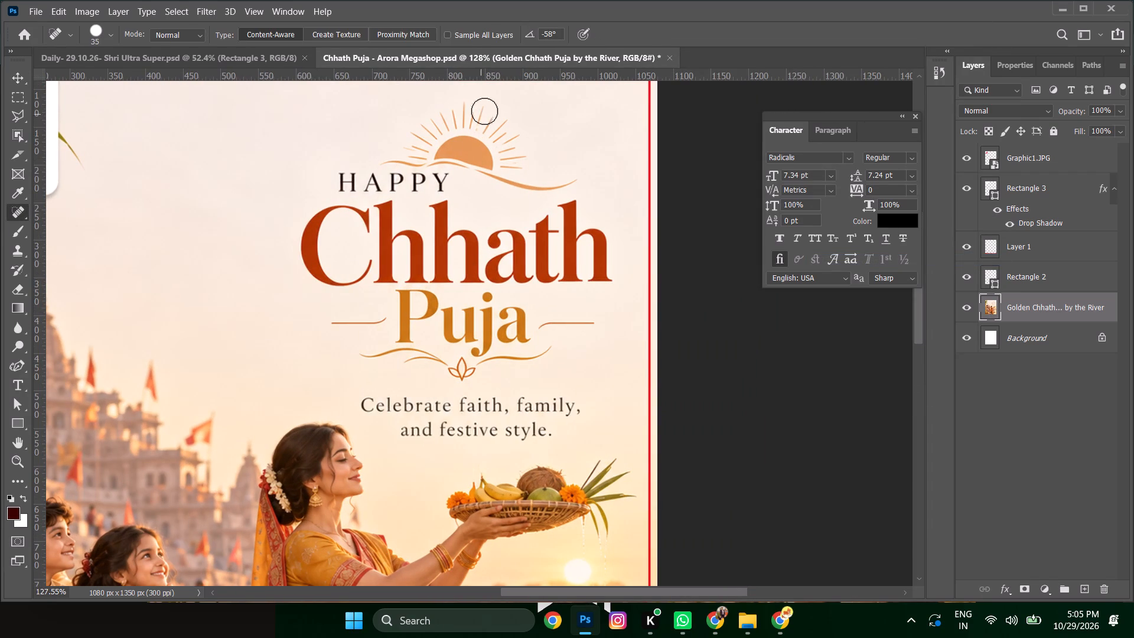
left_click_drag(480, 102, 457, 141)
key("bracketright")
key("bracketright")
key("bracketright")
key("bracketright")
key("bracketright")
key("bracketright")
key("bracketright")
key("bracketright")
key("bracketright")
key("bracketright")
key("bracketright")
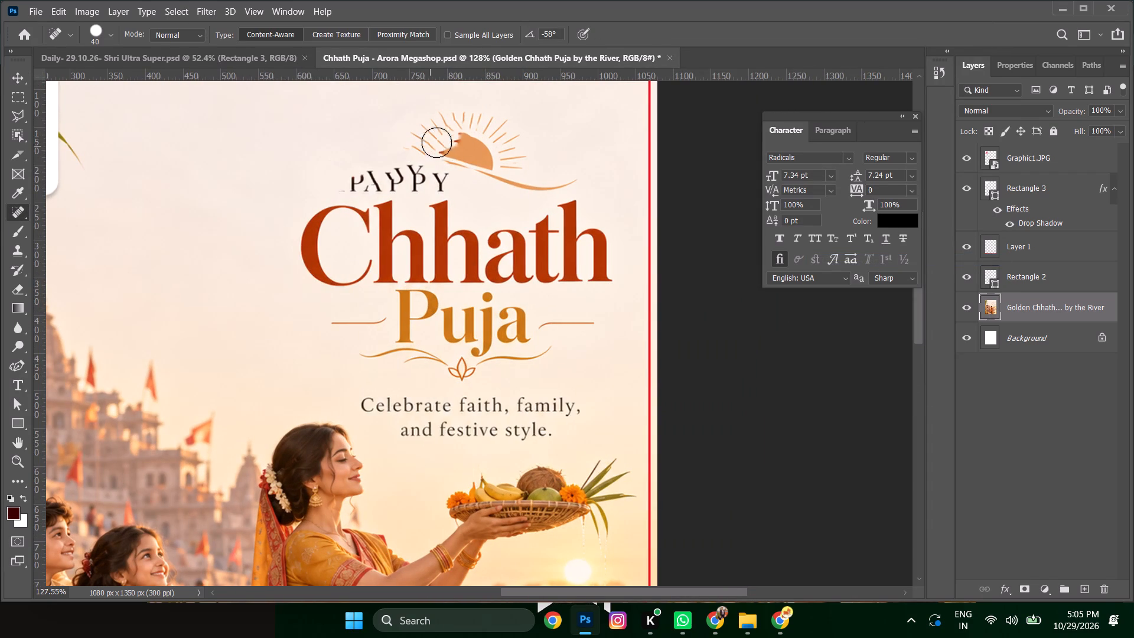
left_click_drag(435, 138, 568, 255)
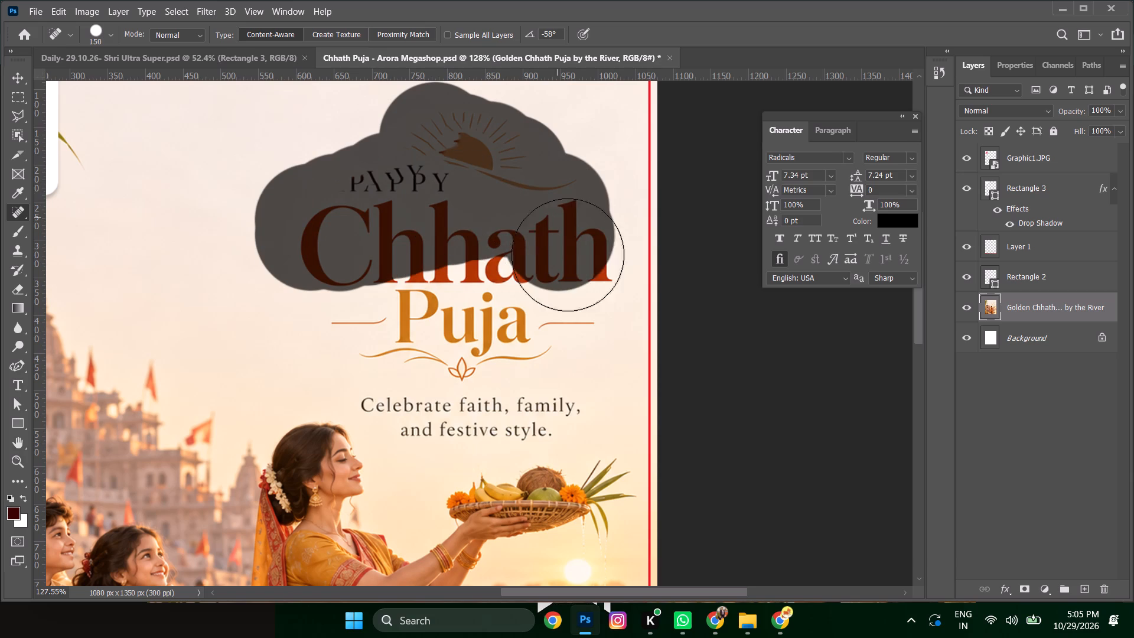
left_click_drag(568, 255, 528, 389)
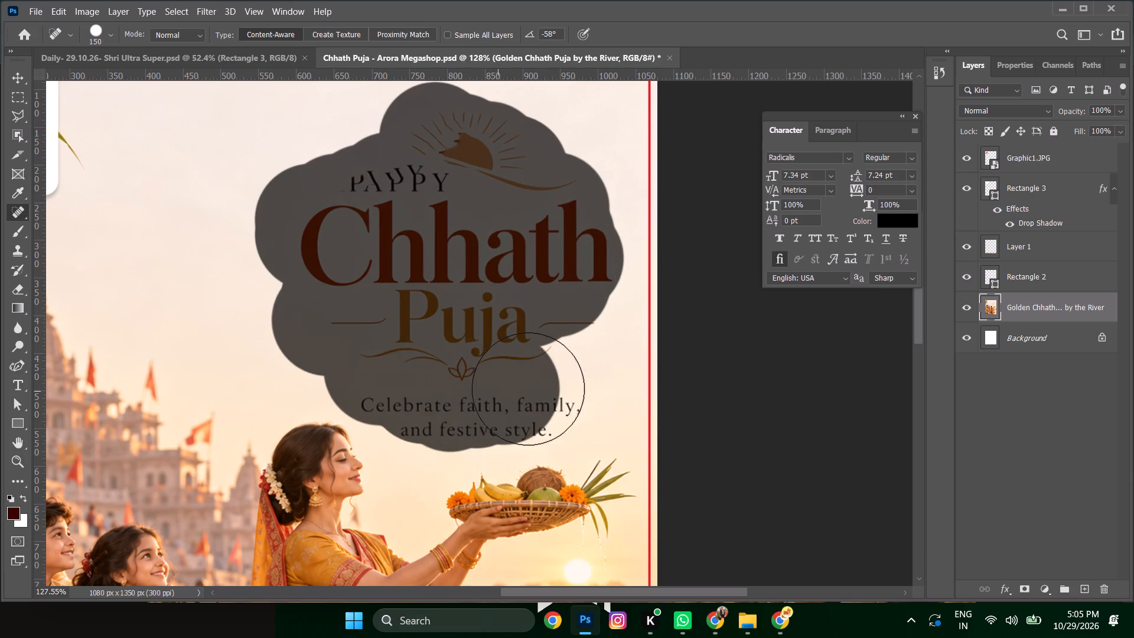
left_click_drag(528, 389, 523, 236)
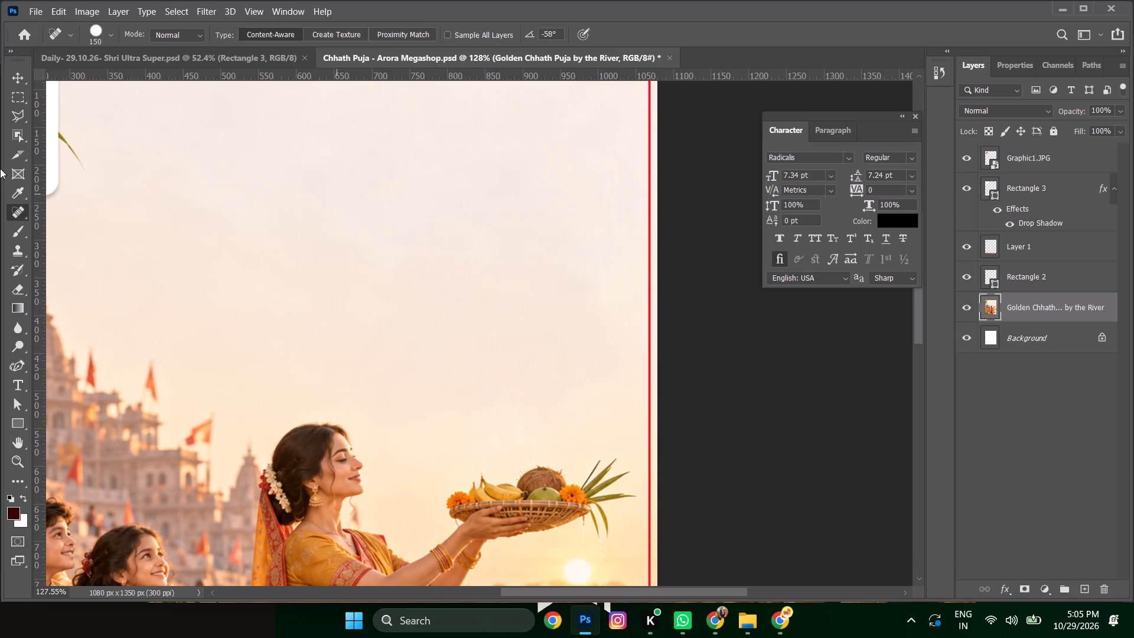
left_click(18, 72)
Switch to the browser, snip the Hindi Chhath Puja caption with its sun motif, and paste it into the Photoshop document.
left_click(781, 614)
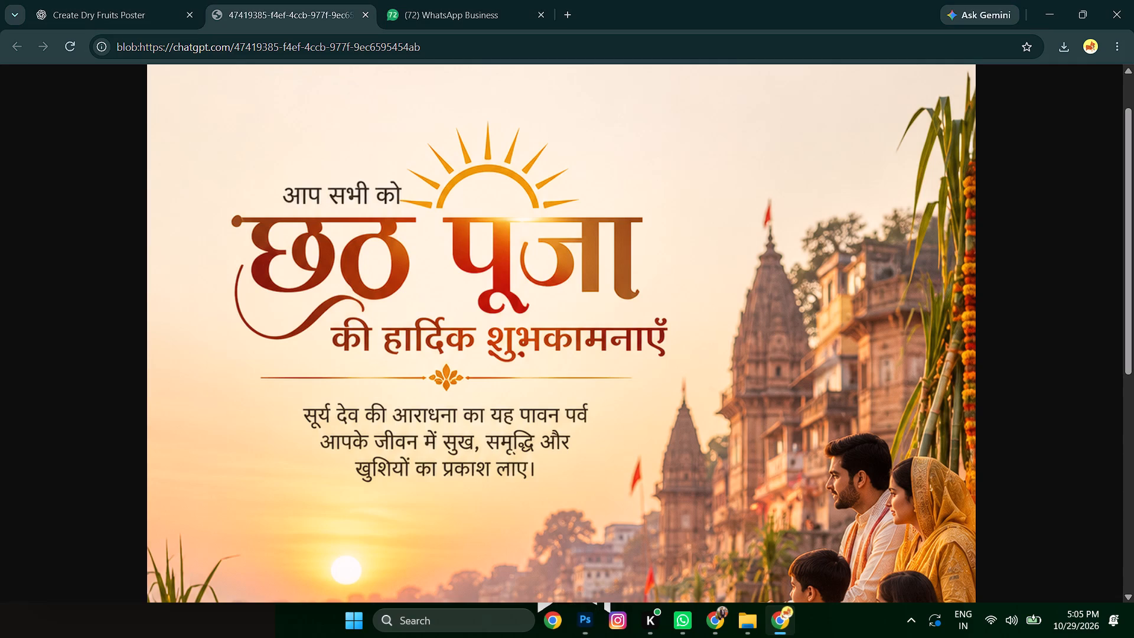
key("shift+super+s")
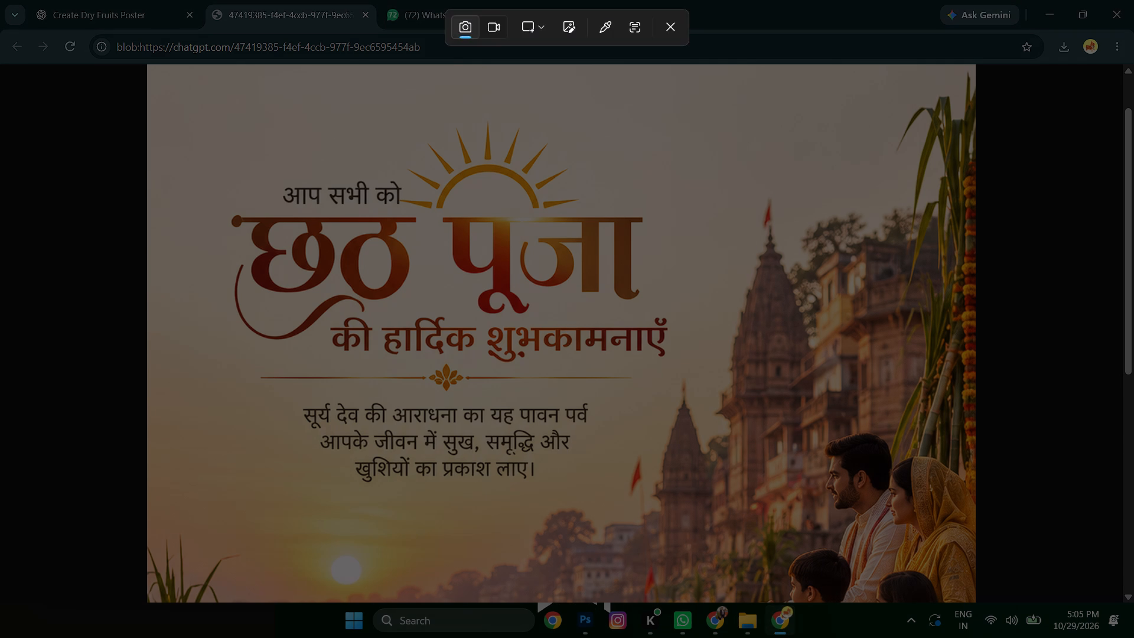
left_click_drag(199, 100, 677, 498)
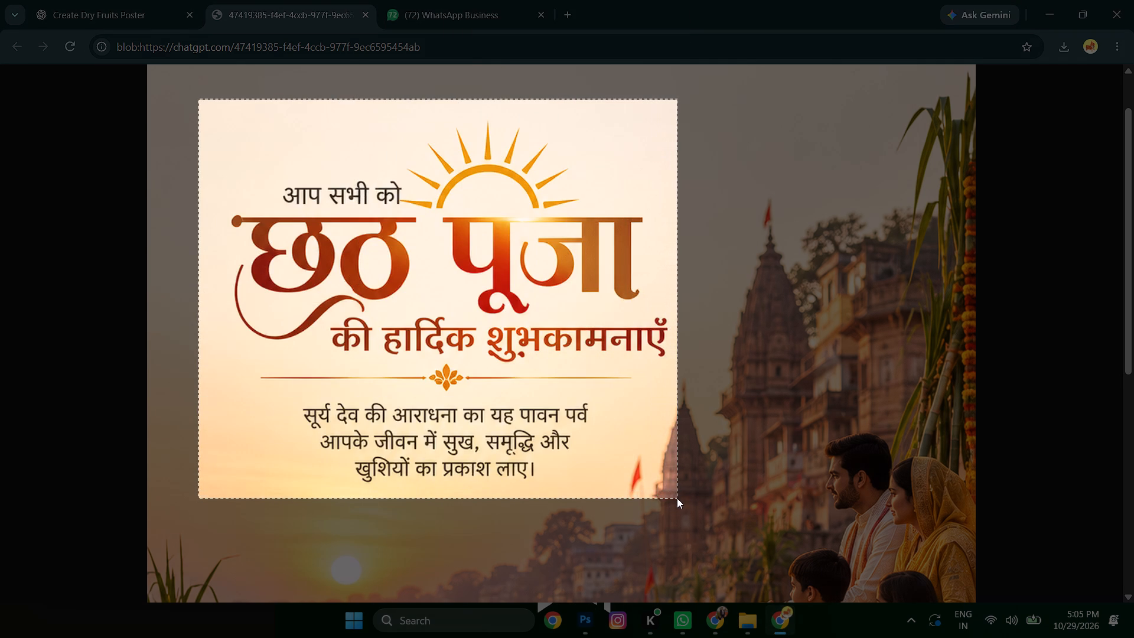
left_click_drag(677, 498, 678, 491)
left_click(592, 625)
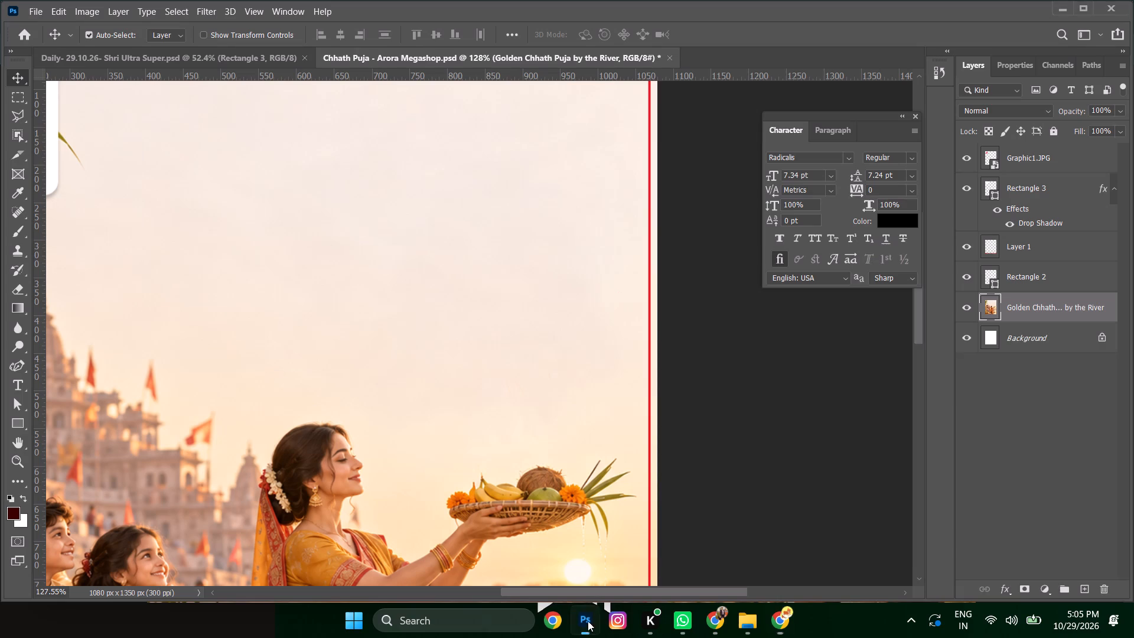
key("ctrl+v")
scroll(423, 359, "down", 5, "alt")
left_click(439, 289)
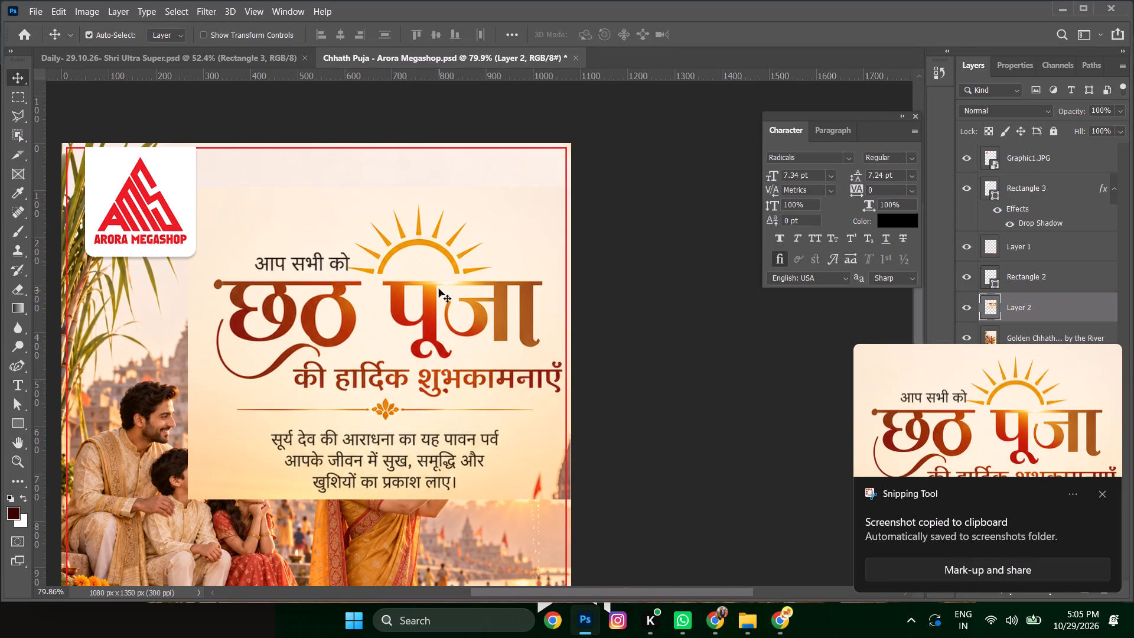
Scale the pasted Hindi caption to about 85% and move it up beside the Arora Megashop logo.
key("ctrl+t")
left_click_drag(574, 346, 518, 363)
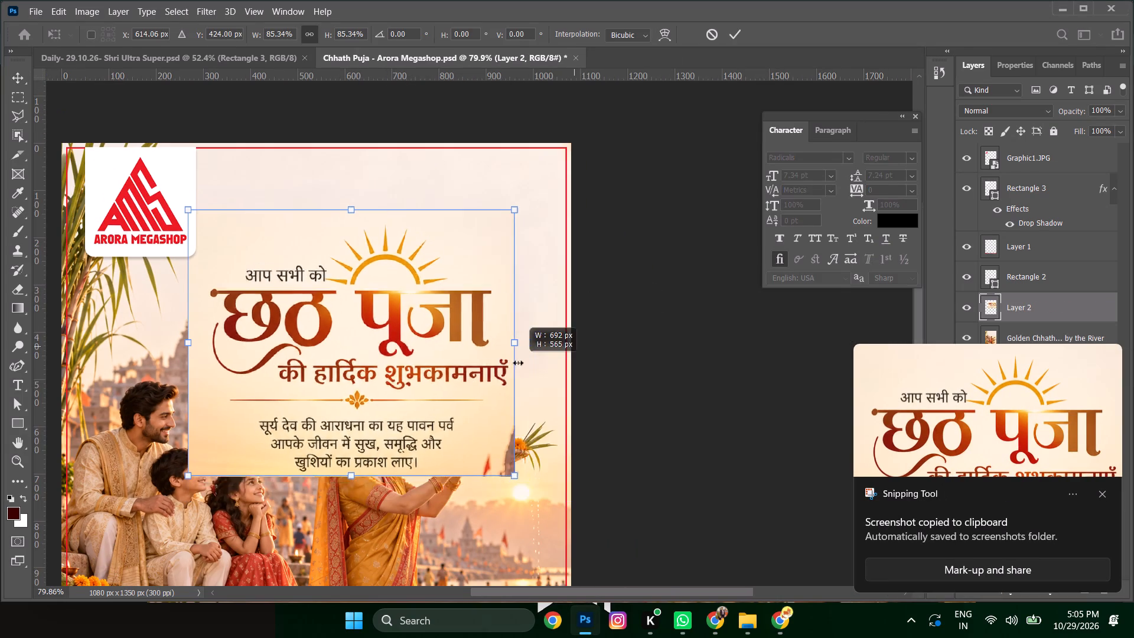
left_click_drag(518, 363, 518, 362)
left_click_drag(410, 330, 420, 282)
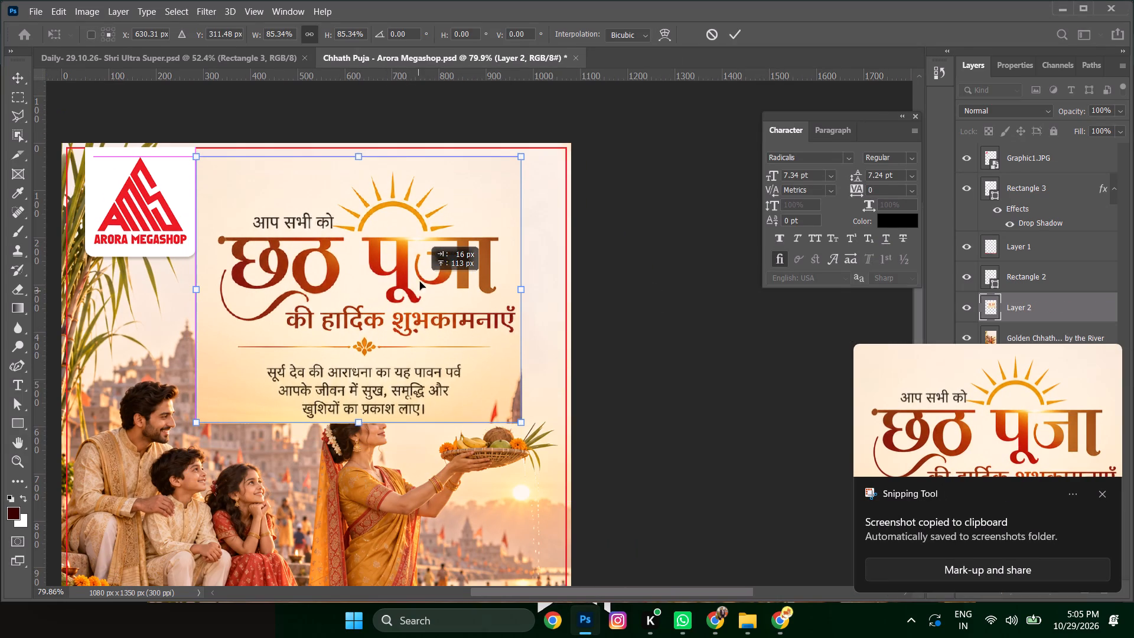
left_click_drag(420, 282, 424, 281)
key("Return")
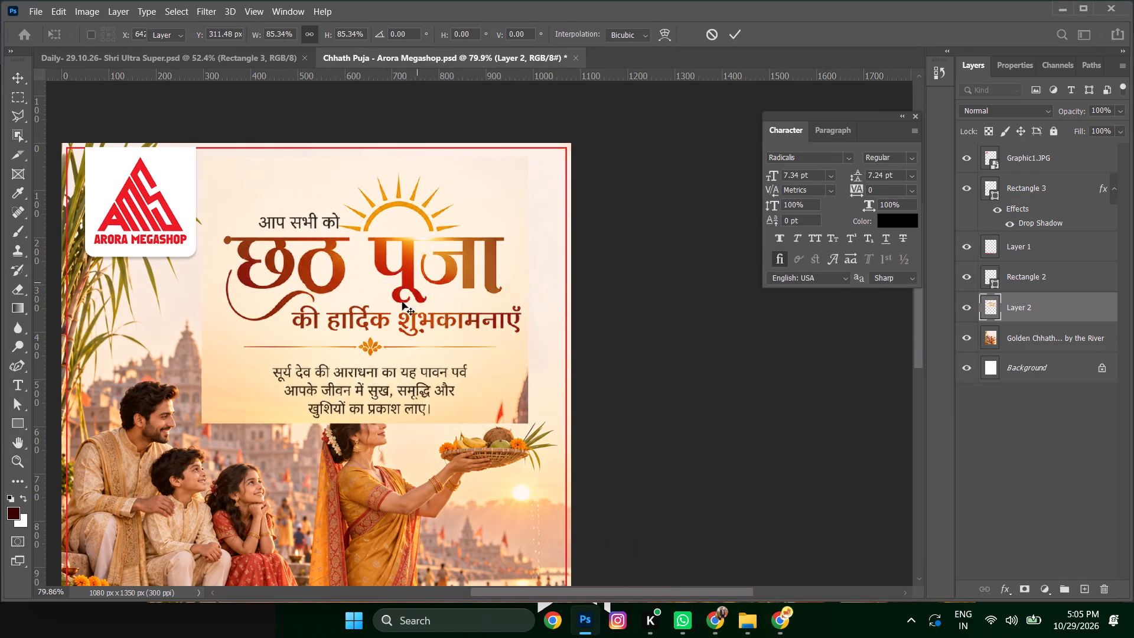
Erase the lower-right corner of the pasted caption's background with a soft 150 px Eraser, blending it into the sky.
left_click(406, 261)
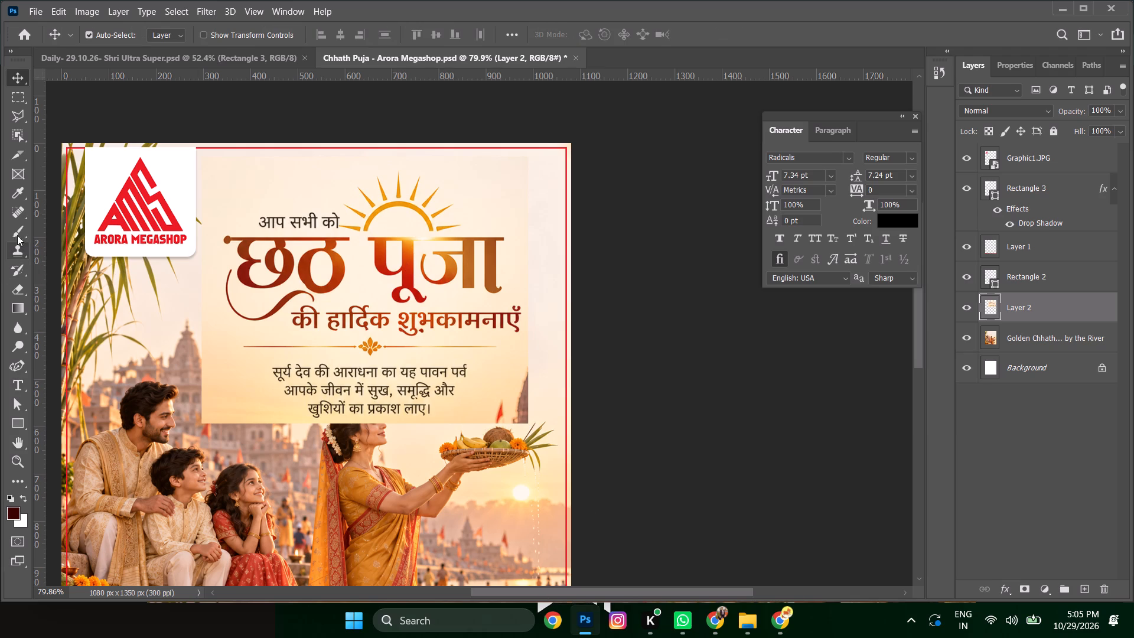
left_click(12, 284)
left_click_drag(541, 381, 534, 398)
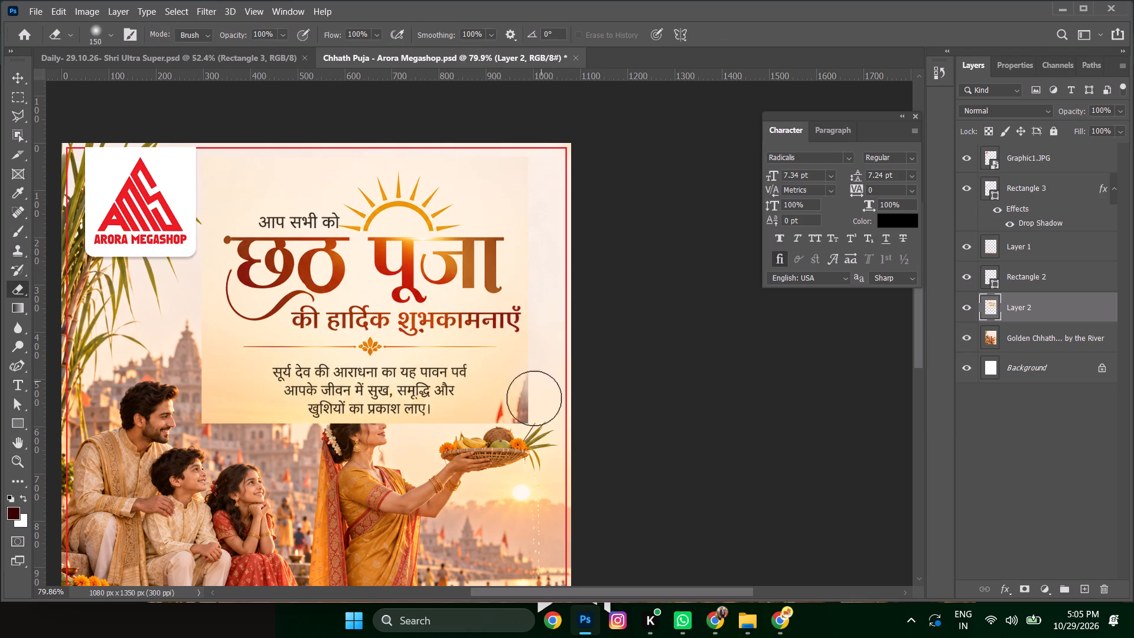
left_click_drag(534, 398, 483, 454)
left_click(502, 422)
left_click_drag(503, 420, 517, 406)
left_click_drag(523, 396, 530, 386)
left_click_drag(531, 385, 518, 396)
left_click_drag(501, 425, 494, 438)
left_click_drag(493, 438, 475, 442)
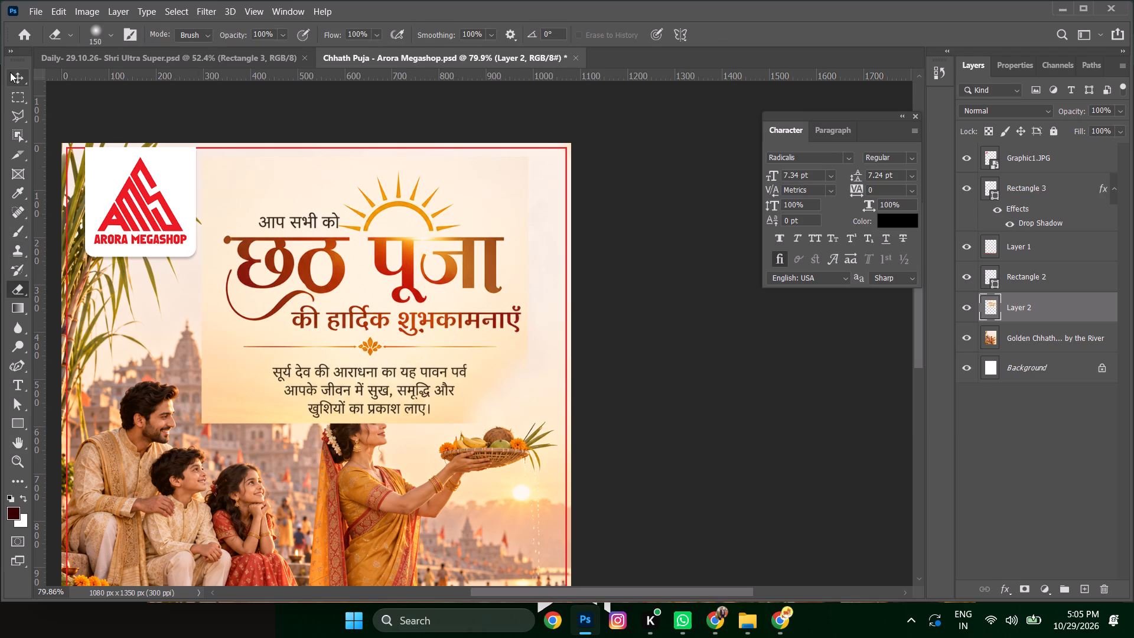
left_click(18, 74)
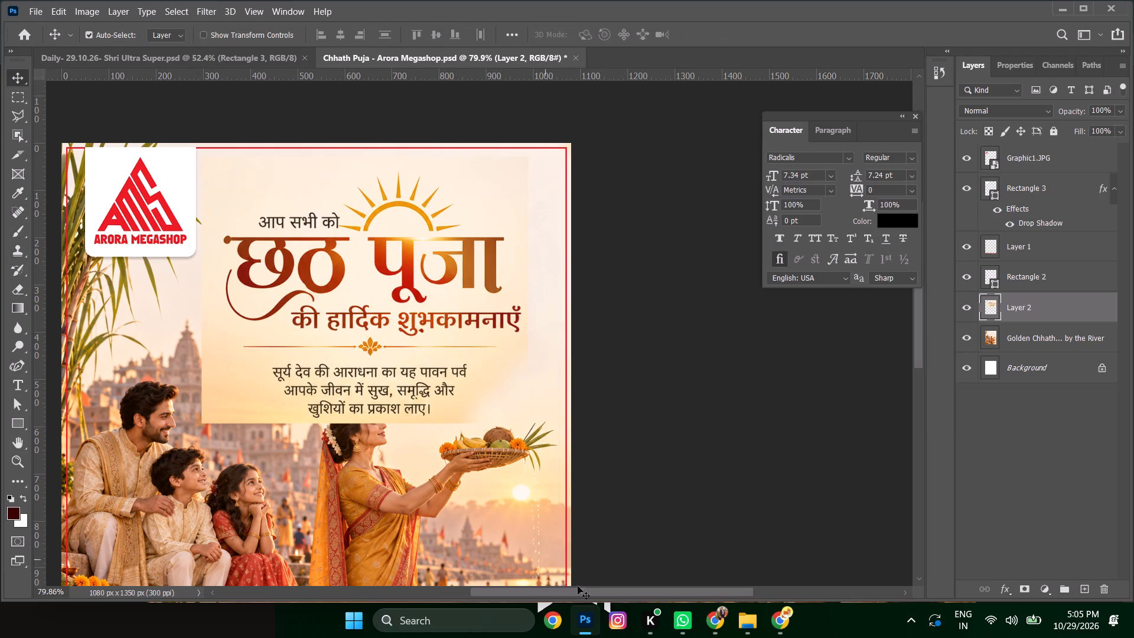
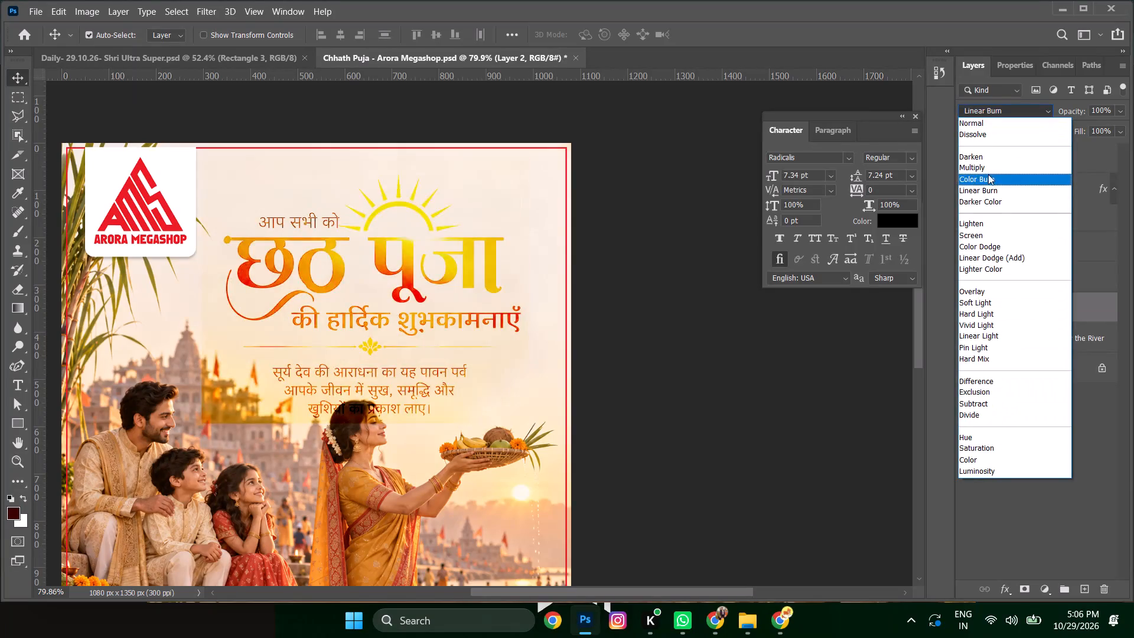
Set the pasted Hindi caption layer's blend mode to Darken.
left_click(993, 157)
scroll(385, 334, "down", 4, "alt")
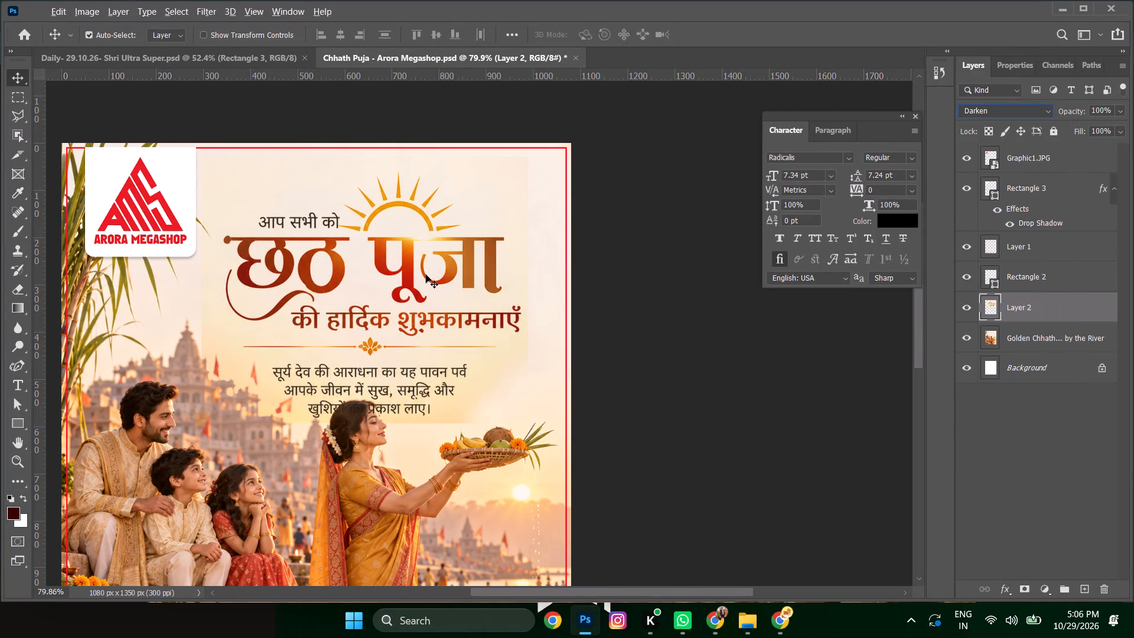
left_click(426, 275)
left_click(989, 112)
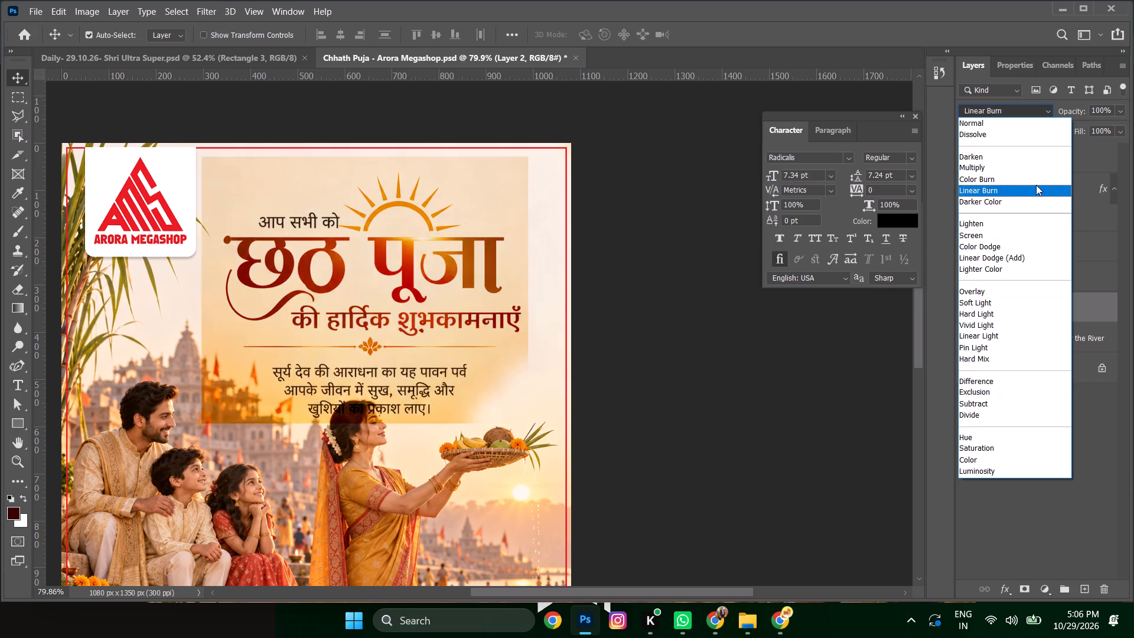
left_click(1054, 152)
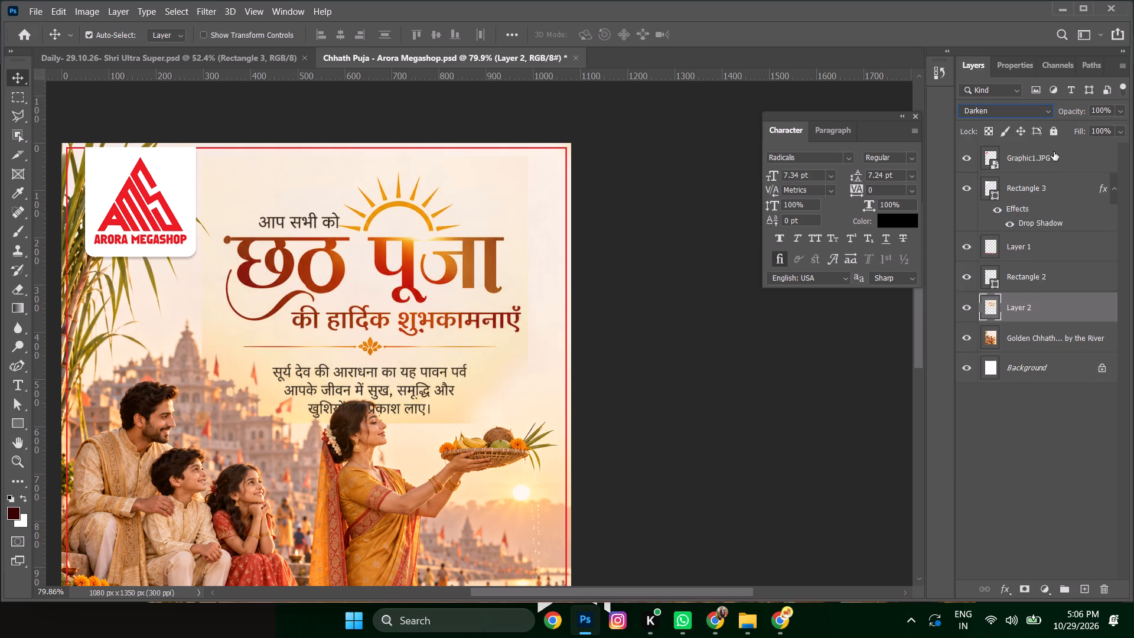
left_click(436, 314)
Scale the Hindi caption to about 85% and move it toward the poster's right edge, clear of the woman's head.
key("ctrl+t")
left_click_drag(528, 156, 510, 185, "alt")
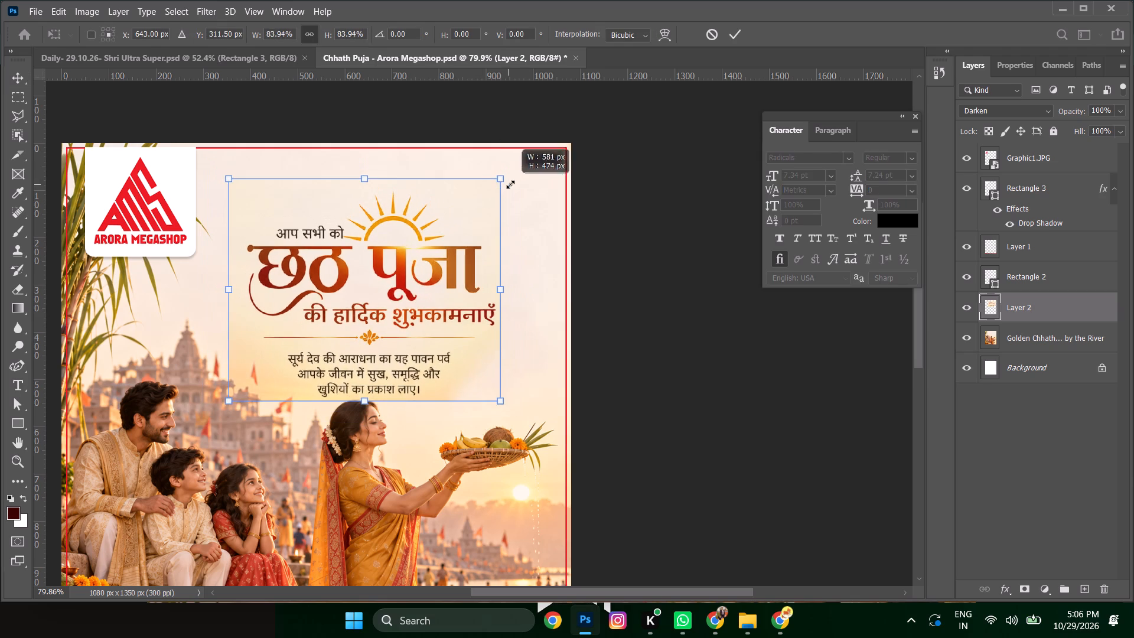
left_click_drag(384, 258, 432, 248)
key("Return")
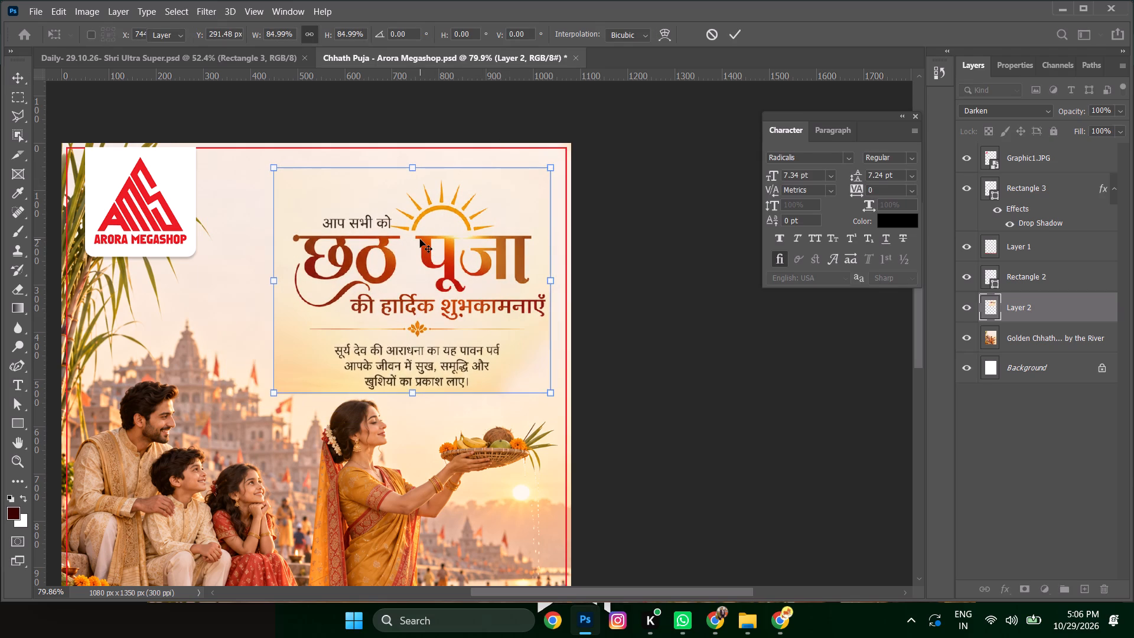
Change the caption layer's blend mode to Darker Color.
scroll(362, 259, "down", 4, "alt")
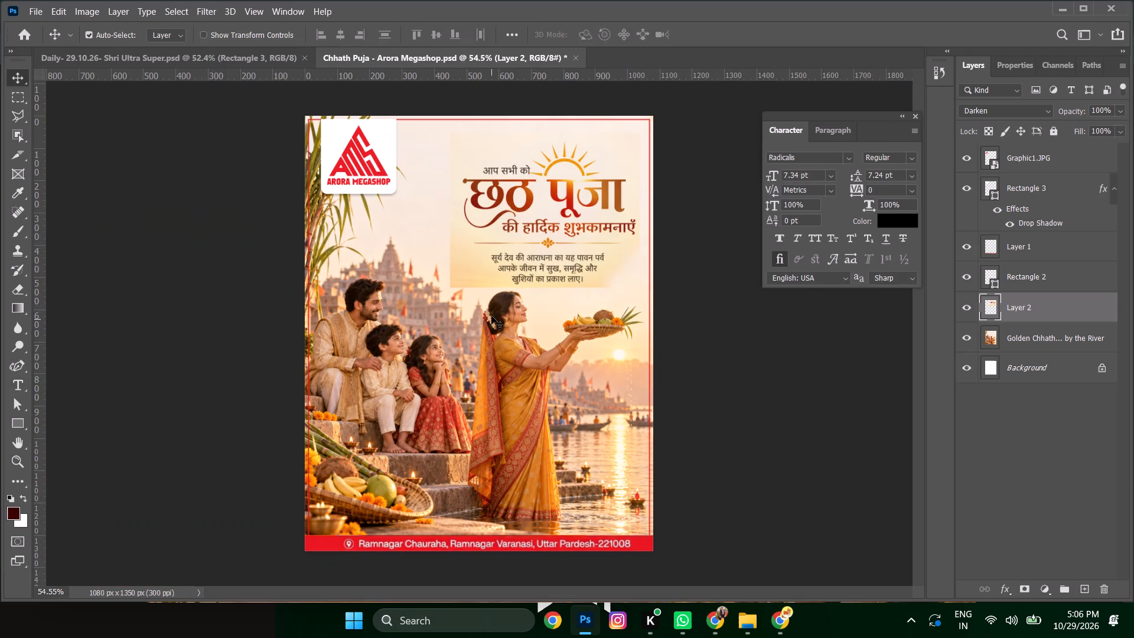
left_click(986, 108)
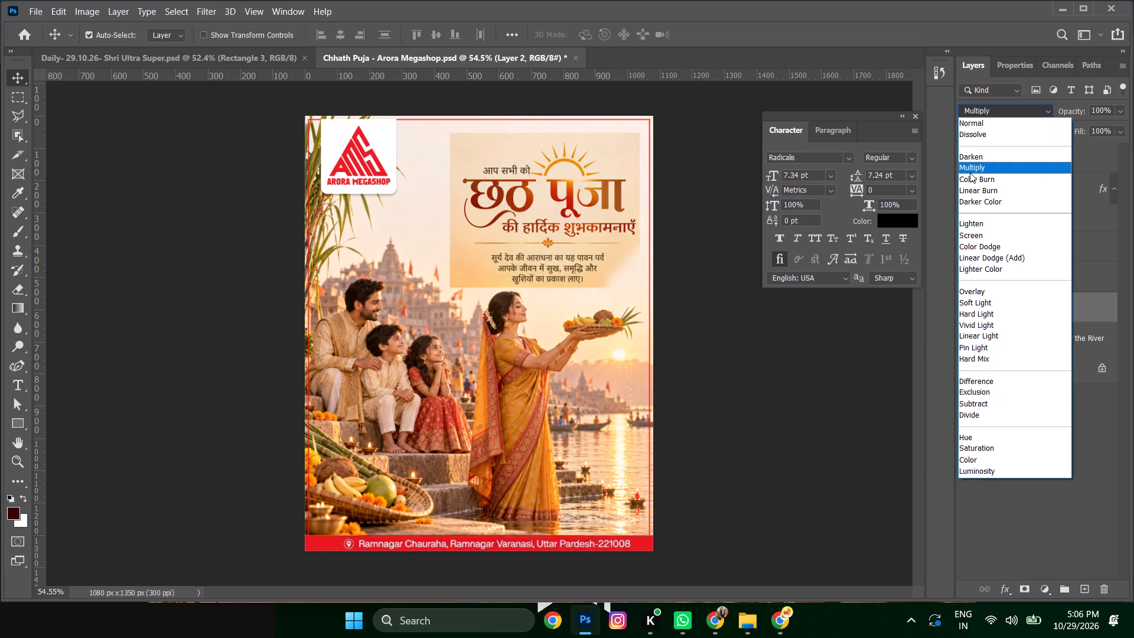
left_click(981, 201)
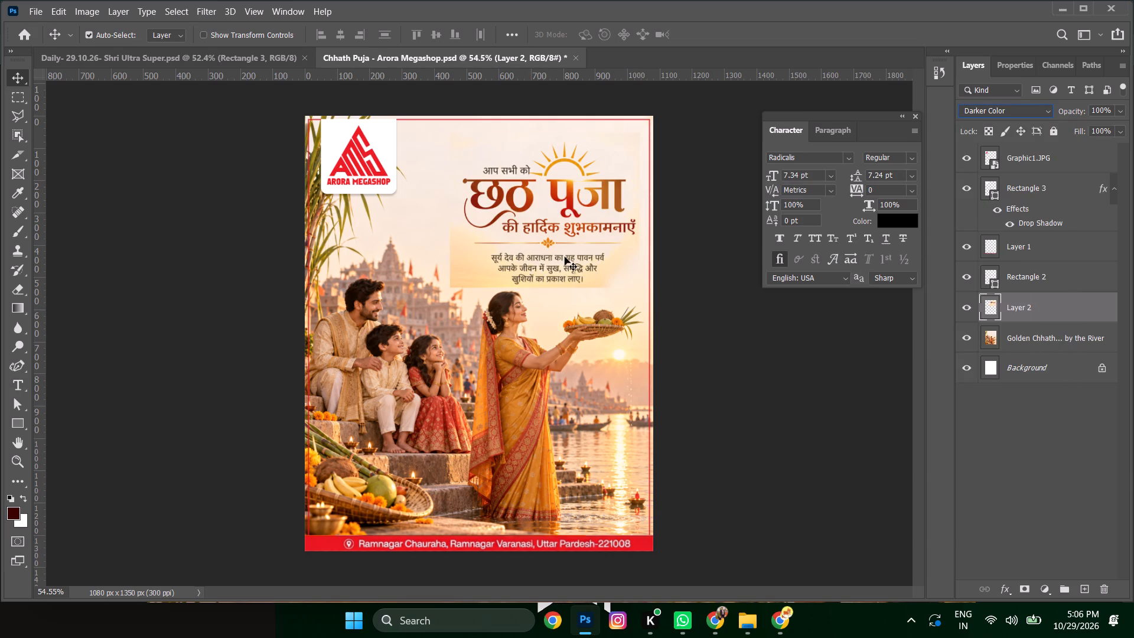
left_click(565, 257)
left_click(742, 334)
left_click(566, 246)
Select the pale background around the Hindi caption using the Magic Wand at tolerance 20, delete it, and clear the selection.
scroll(565, 249, "up", 4, "alt")
key("space")
left_click(553, 185)
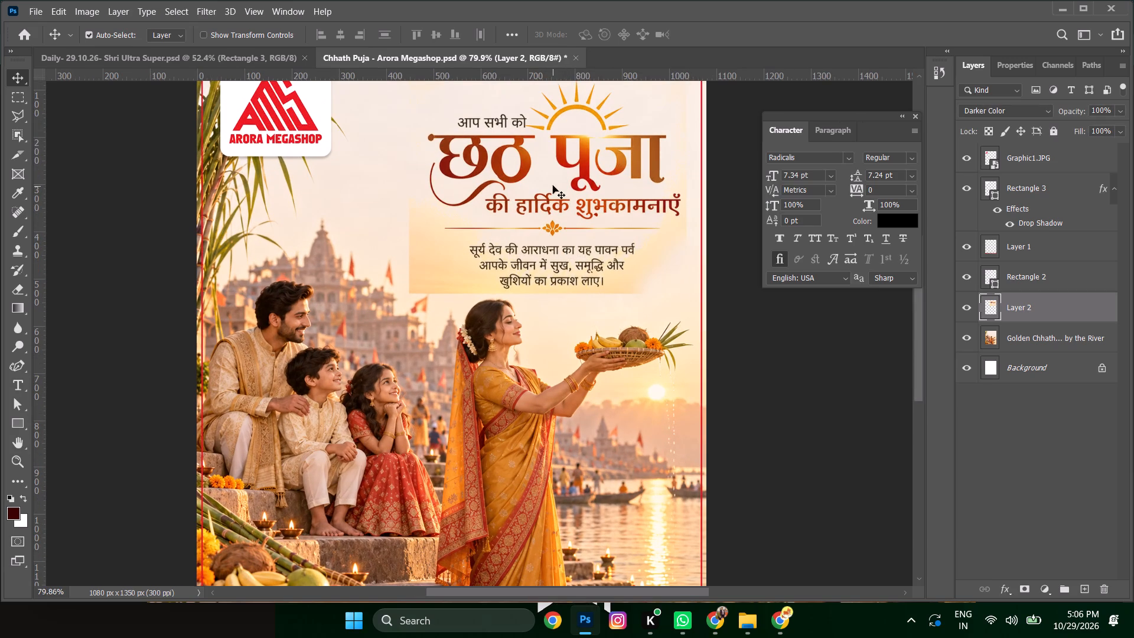
right_click(15, 133)
left_click(70, 158)
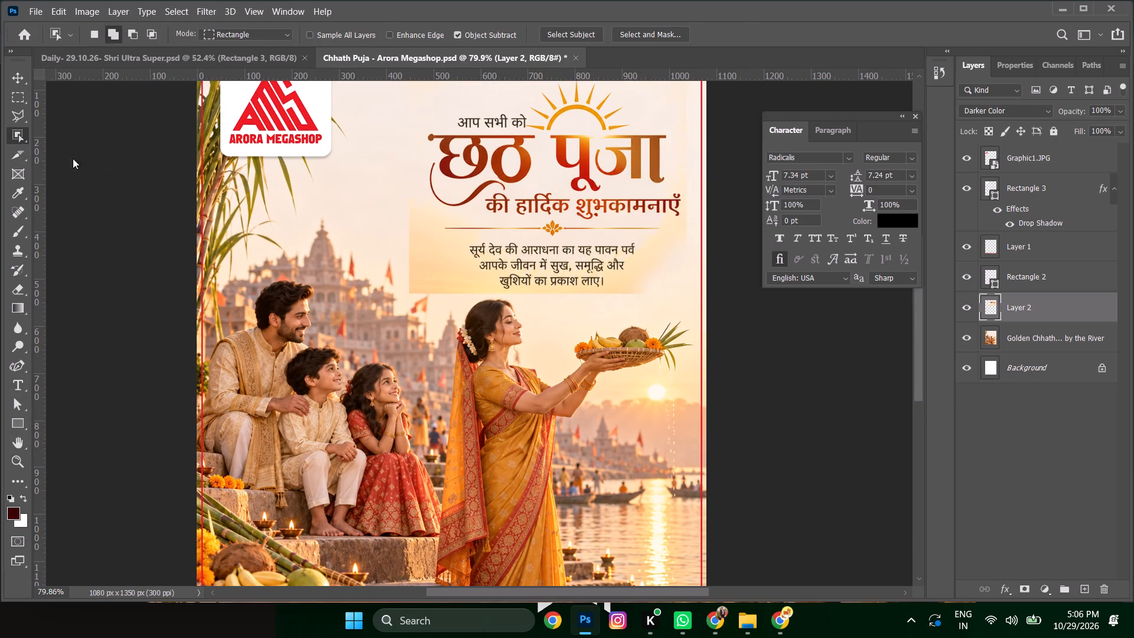
left_click(423, 258)
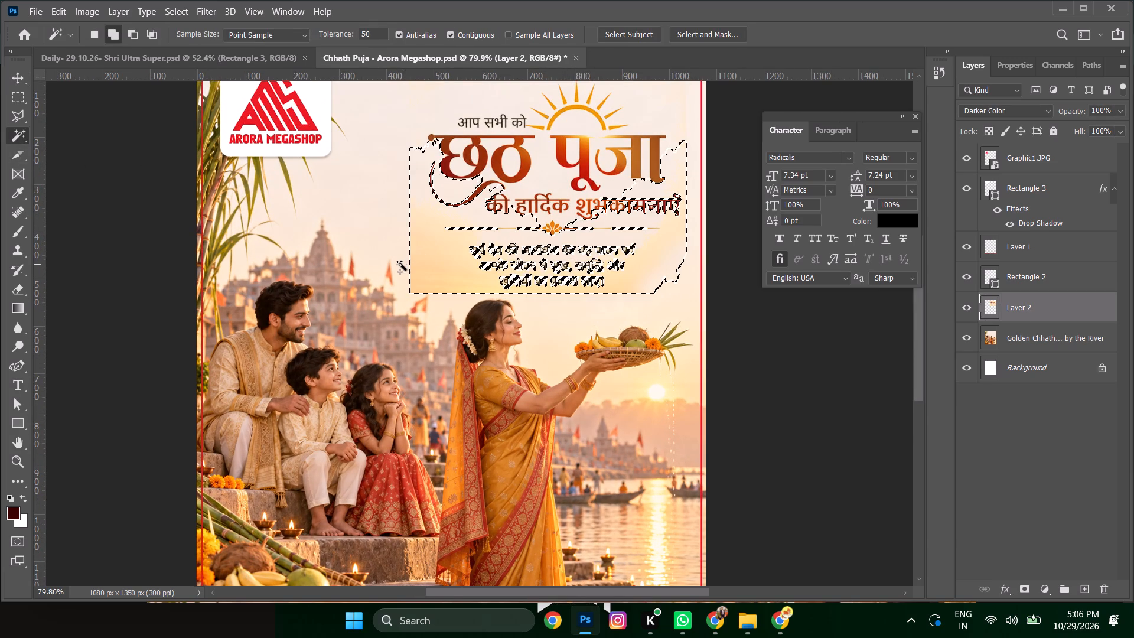
key("ctrl+d")
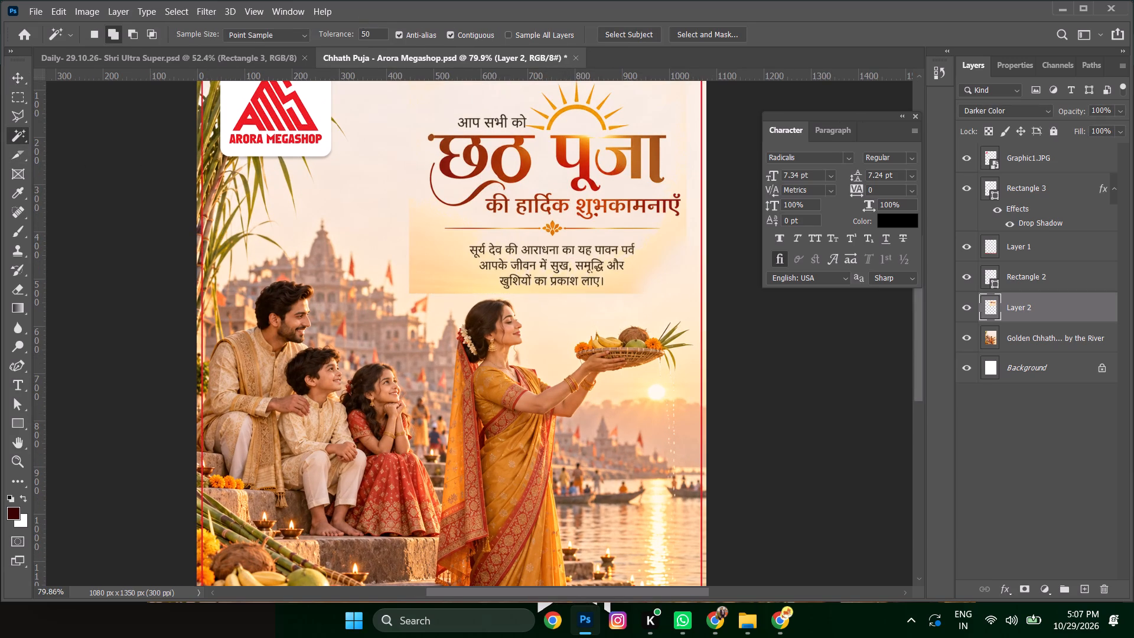
left_click_drag(374, 30, 260, 75)
type("20")
key("Return")
left_click(429, 271)
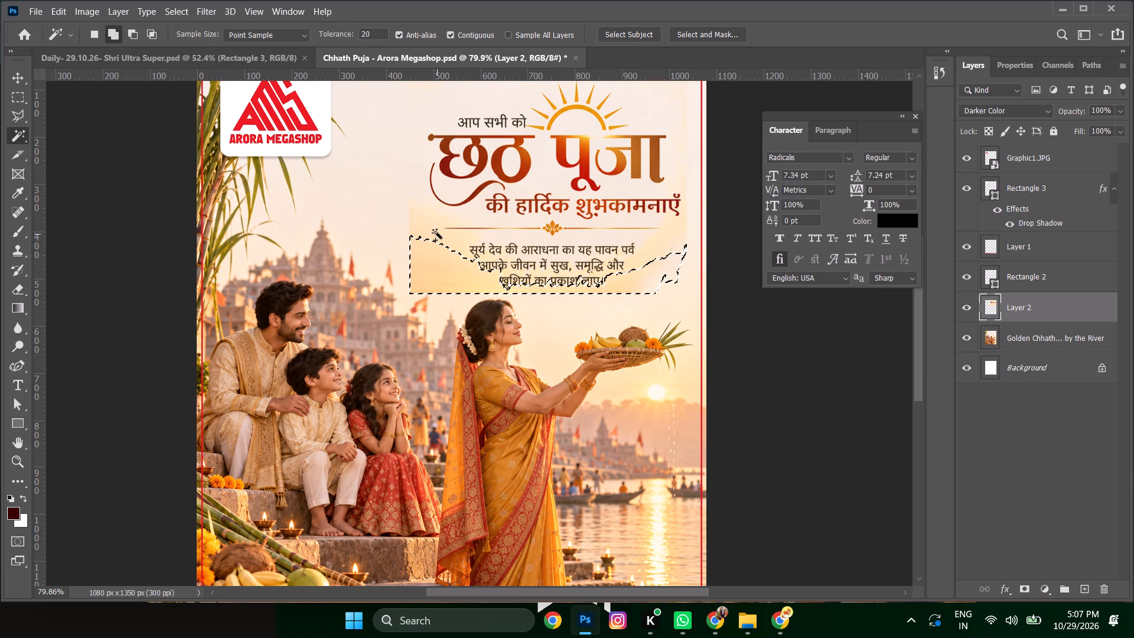
left_click(436, 232)
left_click(527, 239)
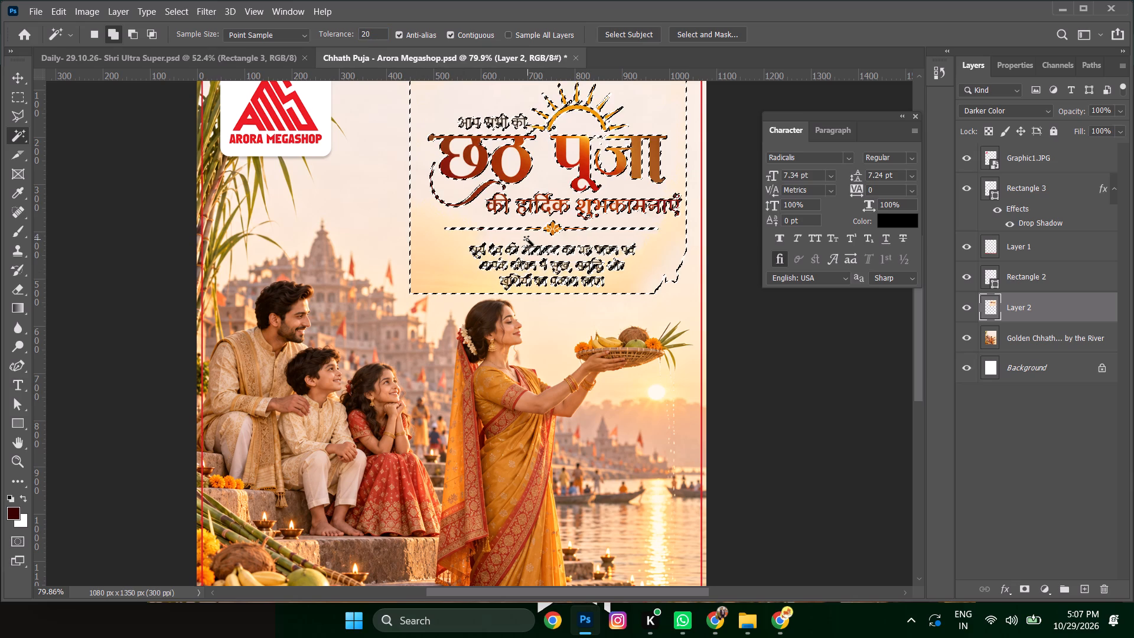
key("Delete")
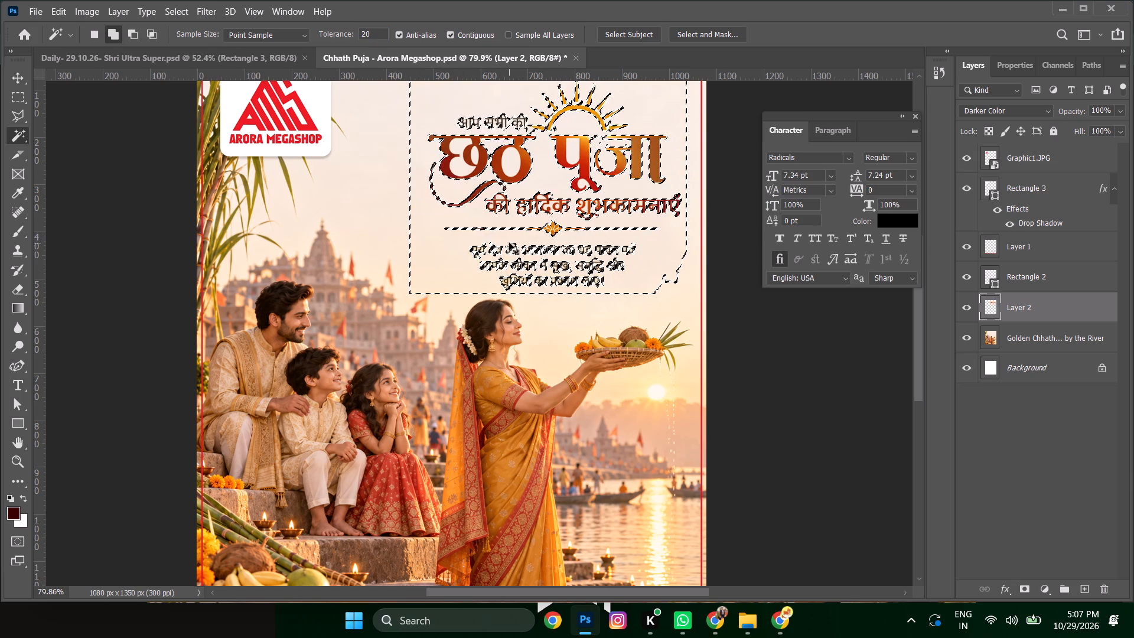
key("ctrl+d")
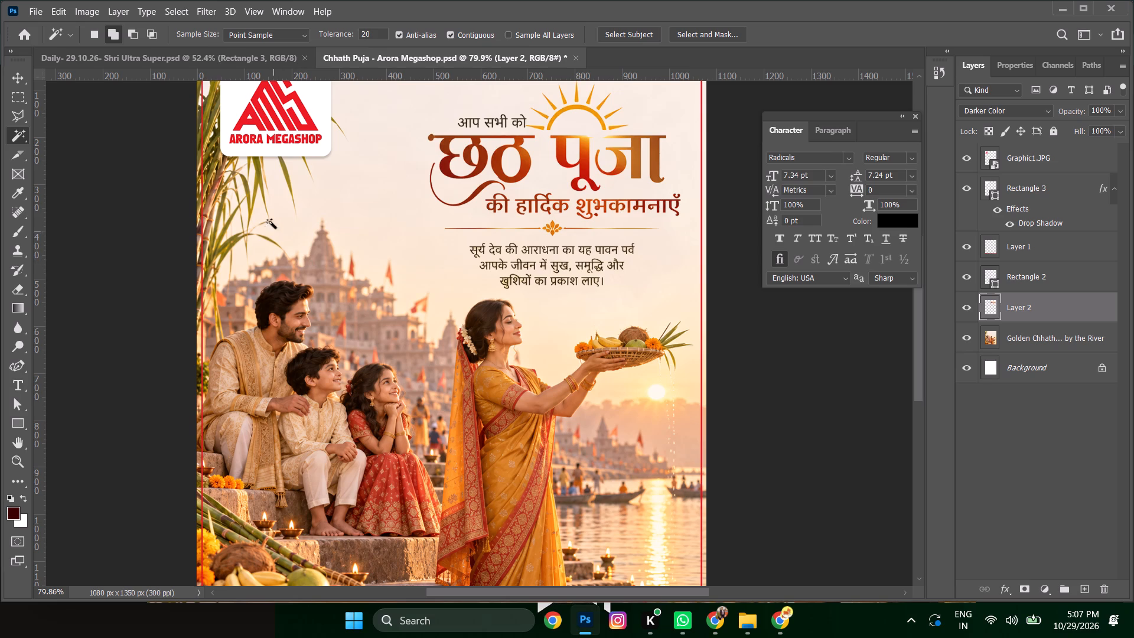
Move the Hindi caption left and centre it horizontally on the canvas.
left_click(12, 73)
scroll(519, 237, "down", 4, "alt")
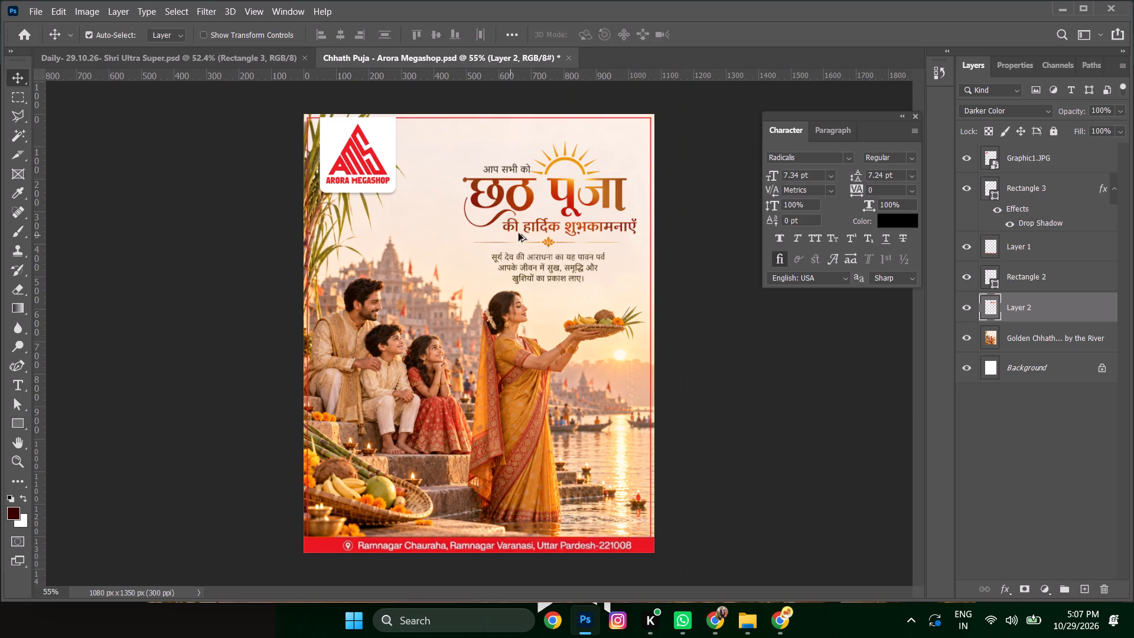
left_click(567, 198)
key("shift+Left")
key("shift+Left")
key("shift+Left")
key("shift+Left")
key("shift+Left")
key("shift+Left")
key("shift+Left")
key("shift+Left")
key("shift+Left")
key("shift+Left")
key("shift+Left")
key("shift+Left")
key("shift+Left")
key("shift+Left")
key("shift+Left")
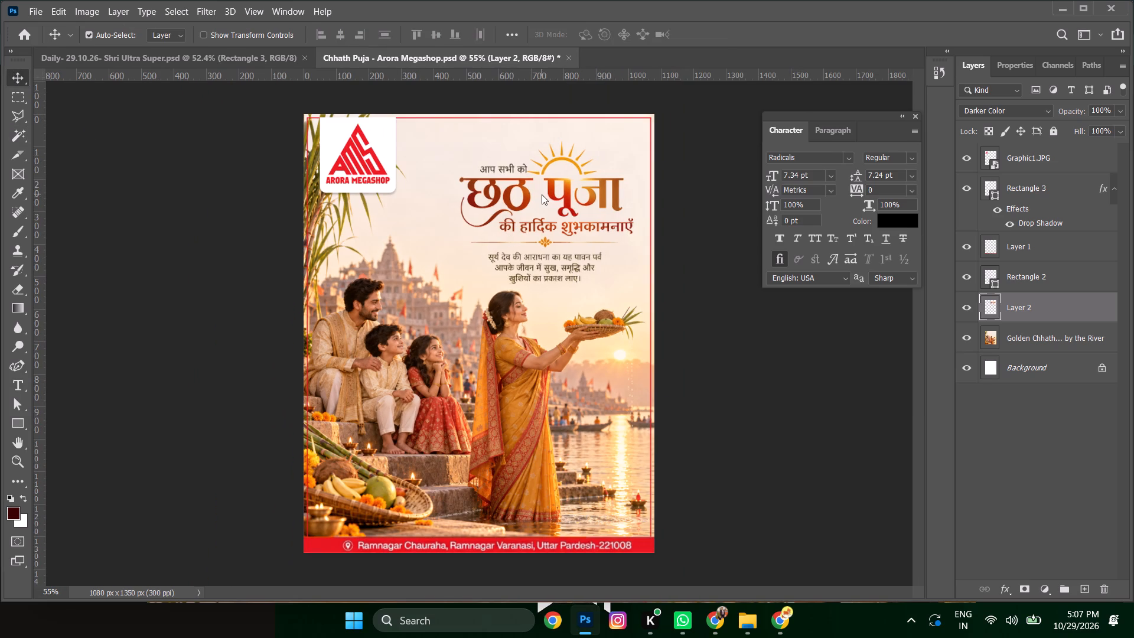
key("shift+Left")
key("shift+Left")
key("shift+Left")
key("shift+Left")
key("shift+Left")
key("shift+Left")
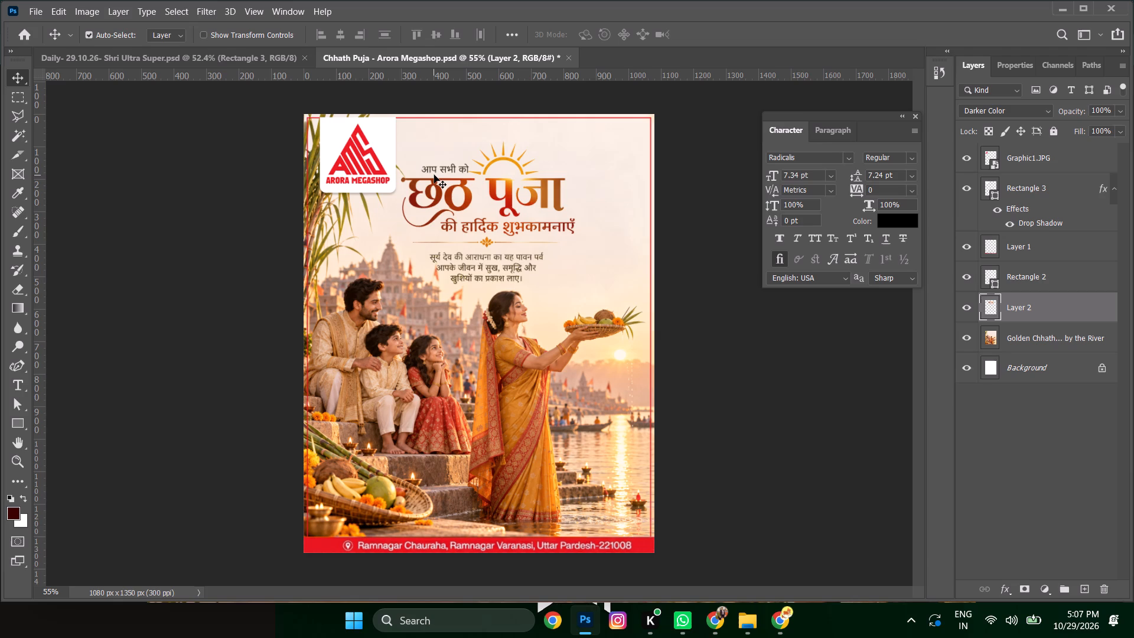
key("ctrl+a")
left_click(344, 32)
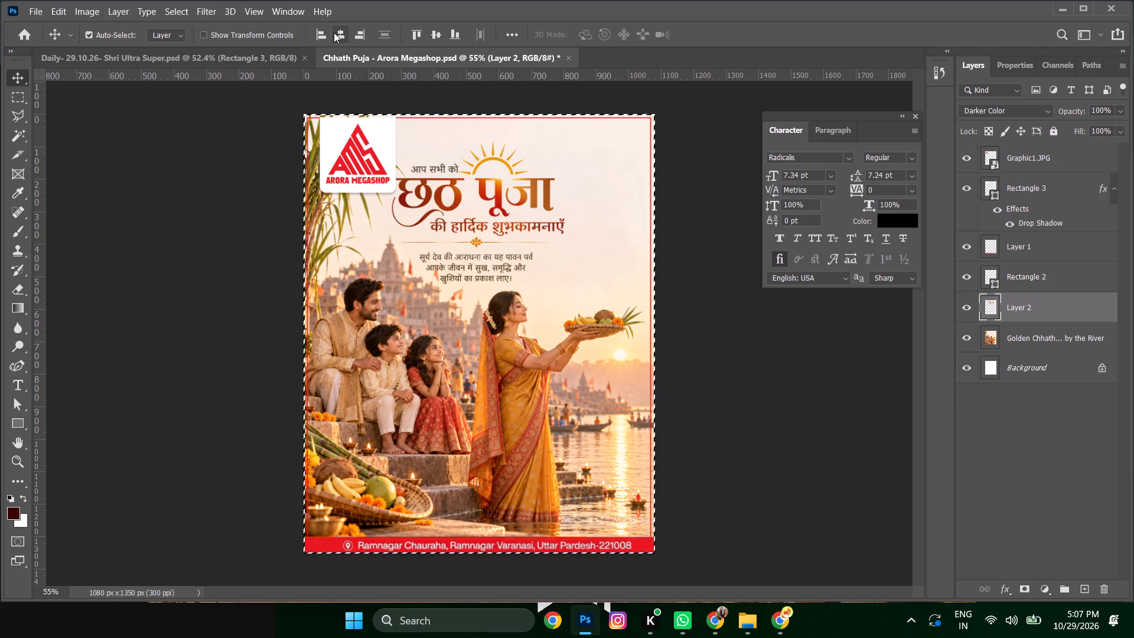
key("ctrl+d")
Move the Arora Megashop logo and its white card to the poster's upper-right corner, inside the red border.
left_click_drag(386, 128, 402, 128)
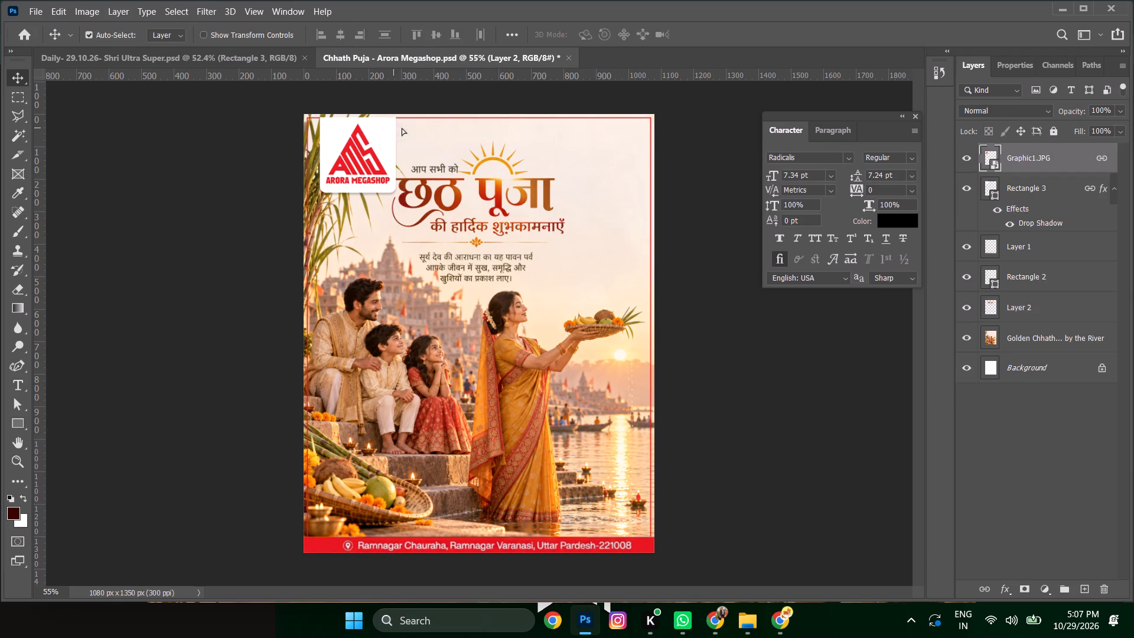
left_click_drag(402, 128, 628, 124)
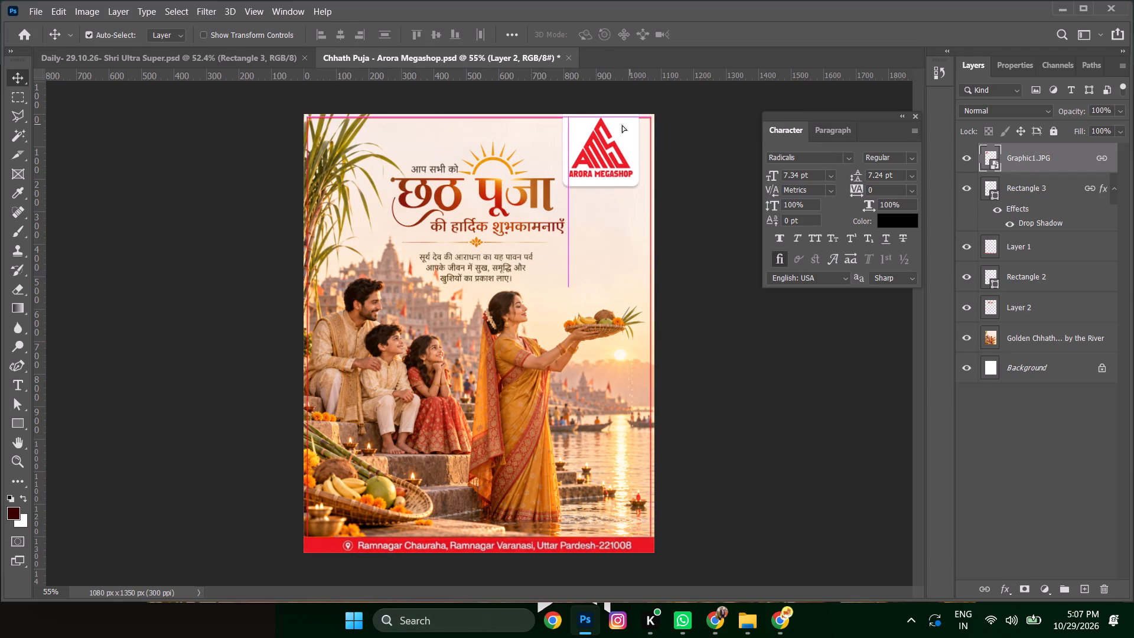
key("shift+Down")
key("shift+Right")
key("shift+Up")
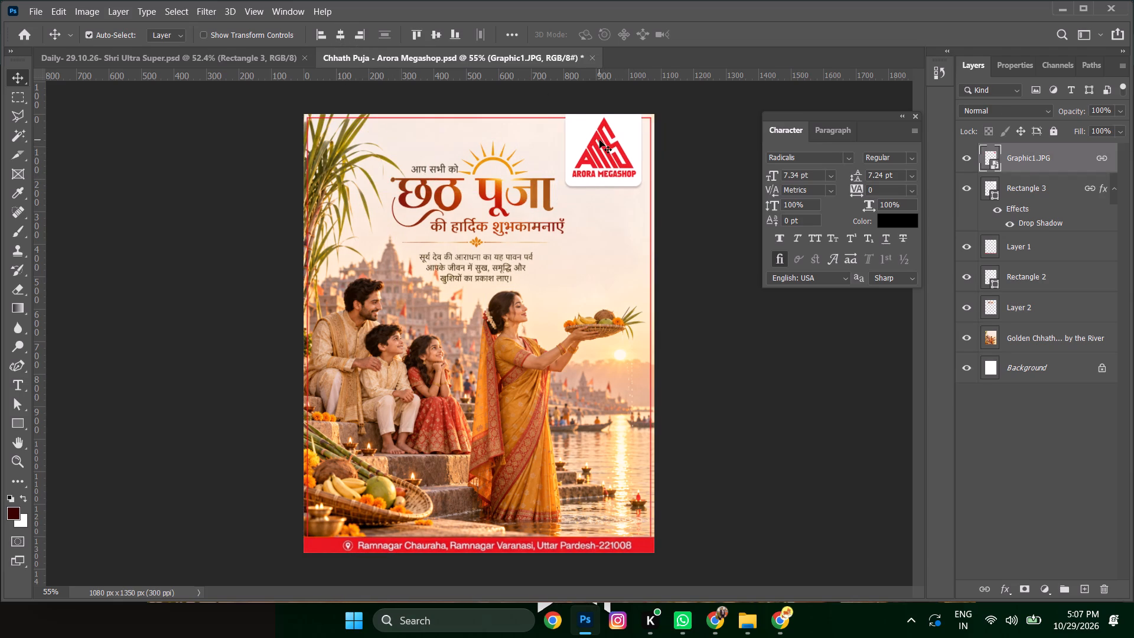
key("shift+Right")
key("Left")
key("Left")
key("Down")
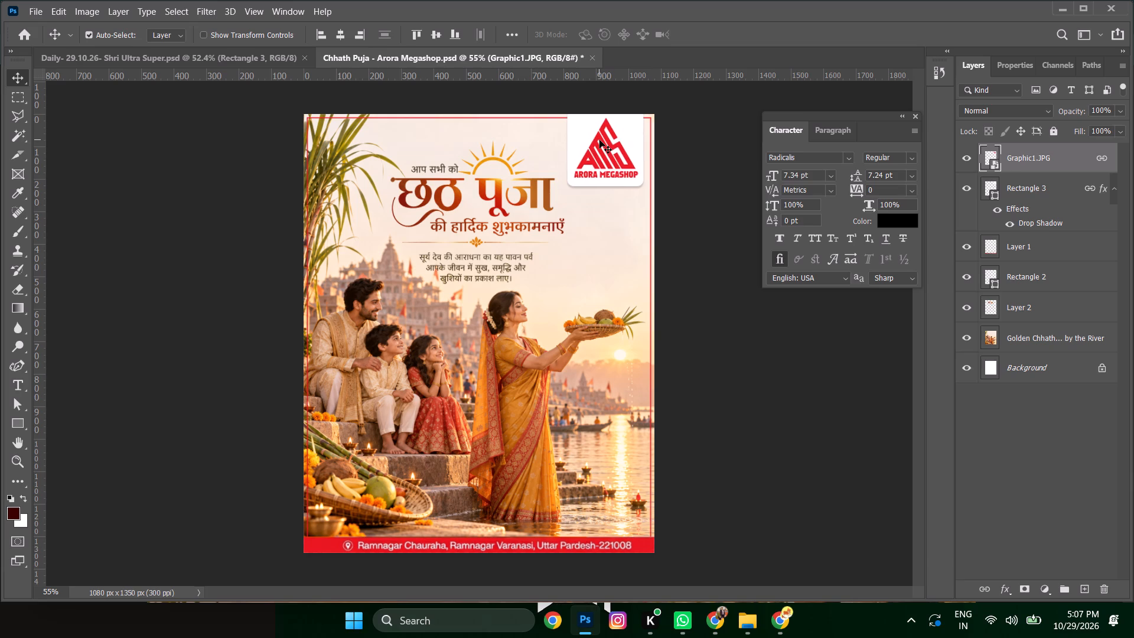
Scale the logo and its card to about 84% and shift them down to the poster's top edge.
key("ctrl+t")
left_click_drag(568, 185, 579, 173)
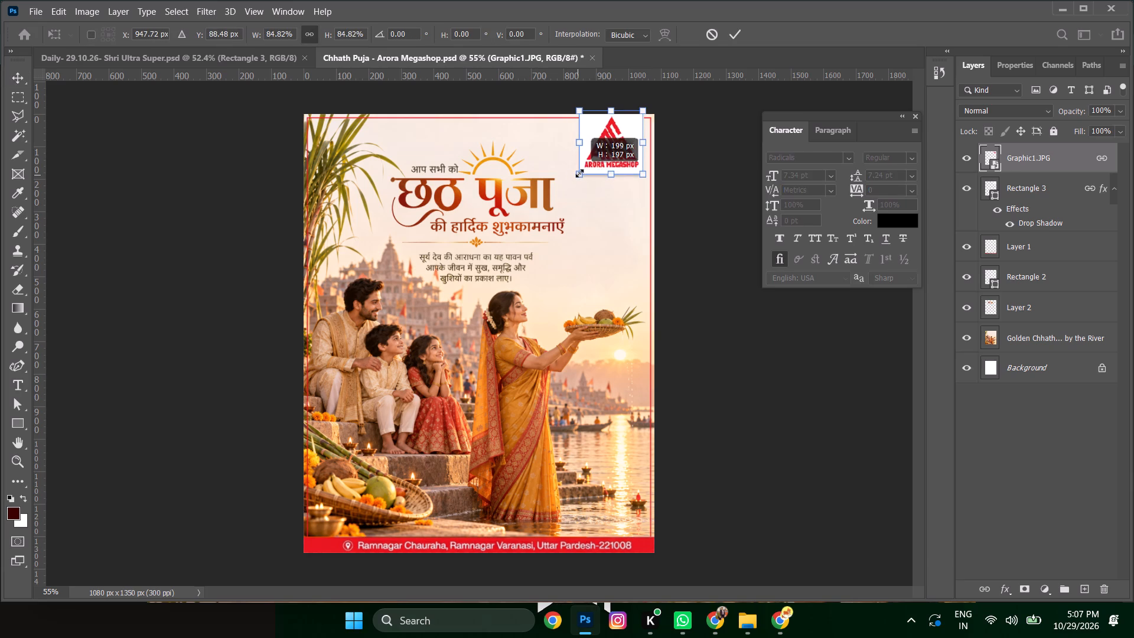
left_click_drag(579, 173, 579, 172)
key("shift+Down")
key("Return")
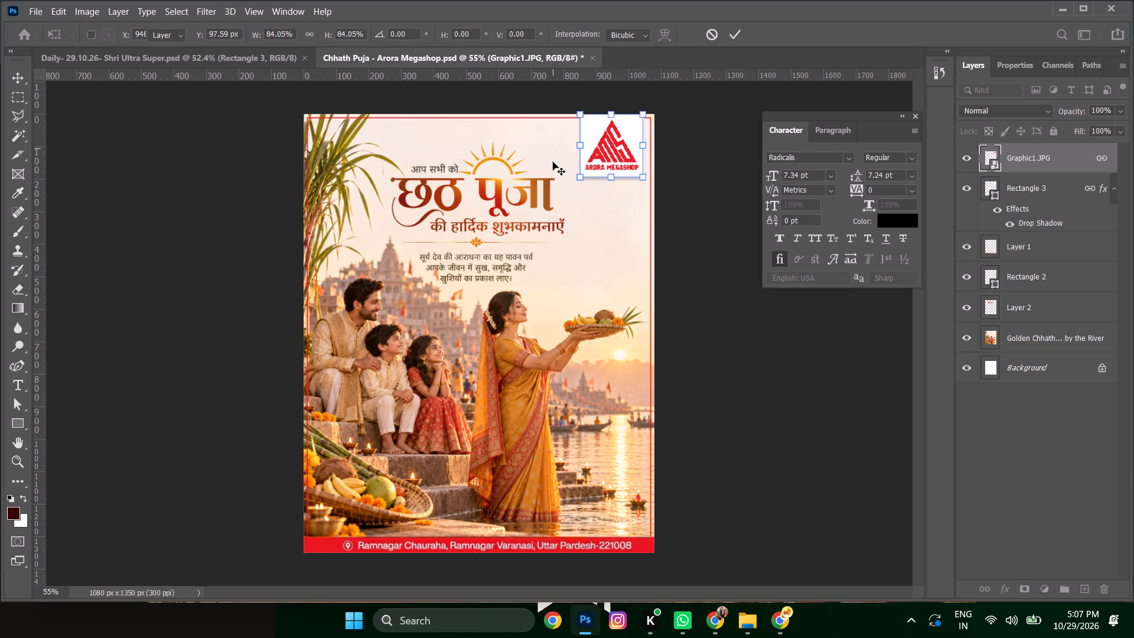
Nudge the Hindi caption up by about 20 px.
left_click(500, 186)
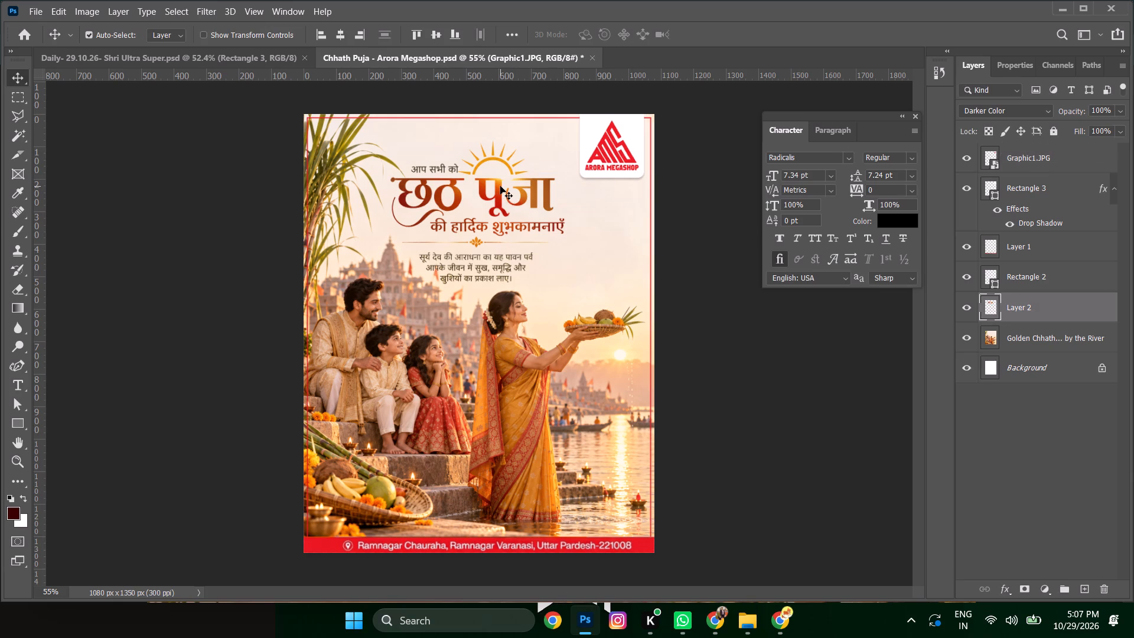
key("shift+Up")
key("shift+Up")
key("shift+Down")
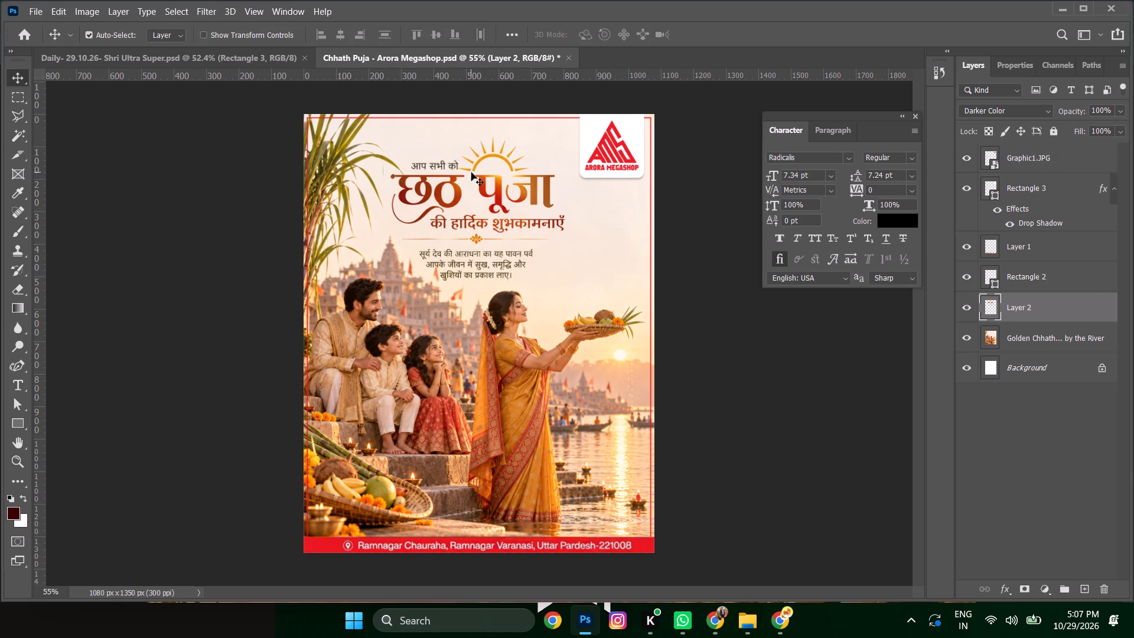
key("shift+Up")
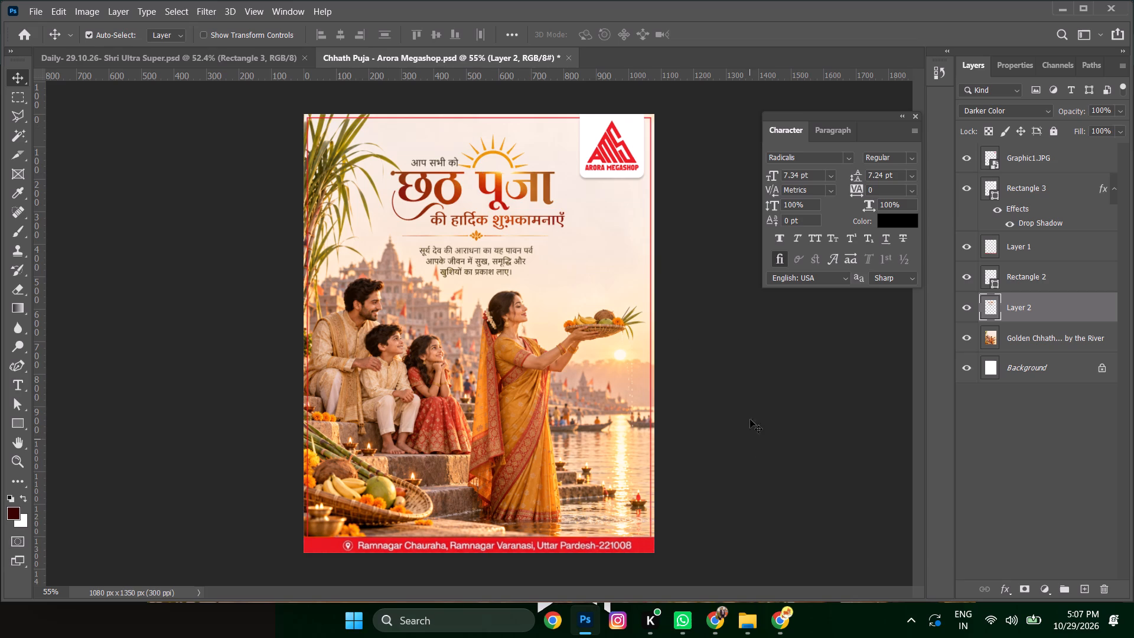
Switch to the Arora Megashop folder in File Explorer and view the Karwa Chauth post image full screen for reference.
left_click(735, 627)
left_click(661, 556)
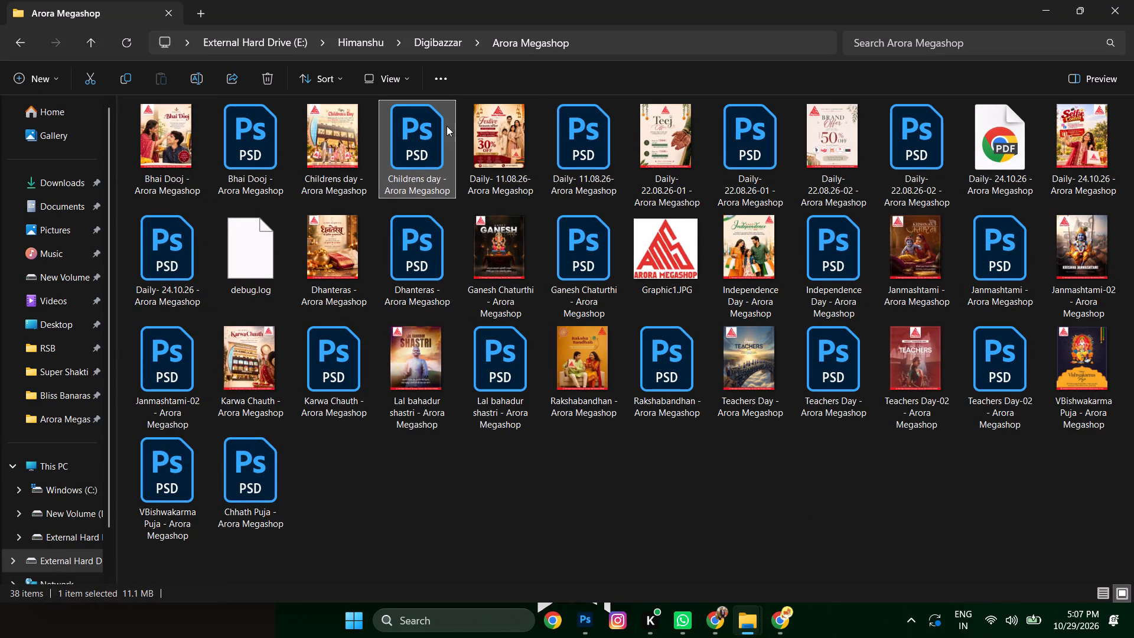
left_click(356, 142)
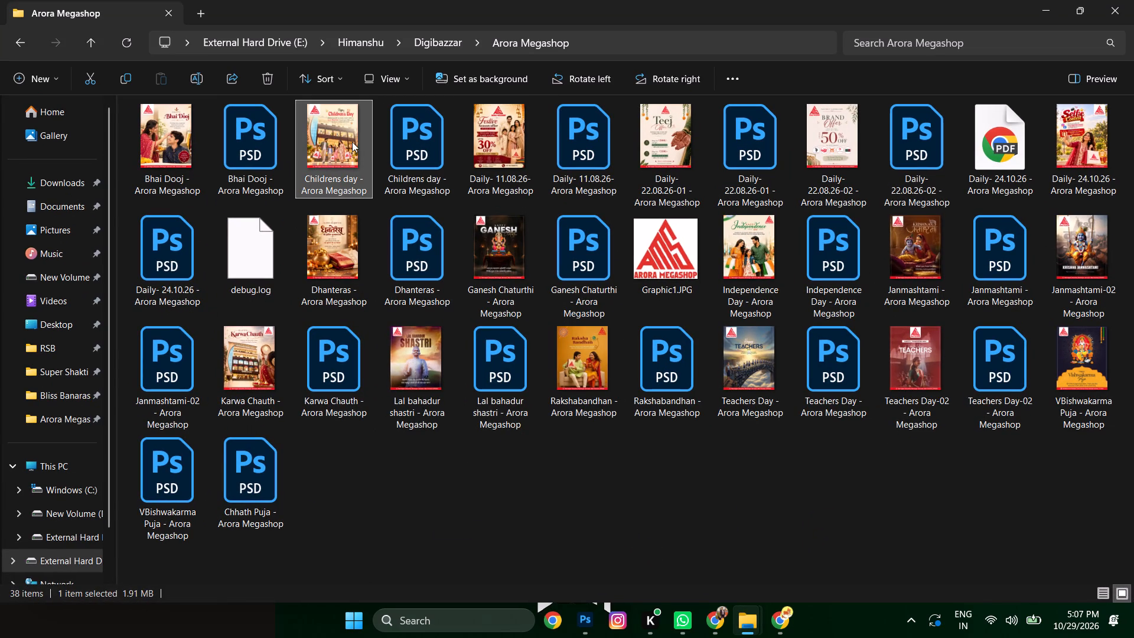
double_click(236, 360)
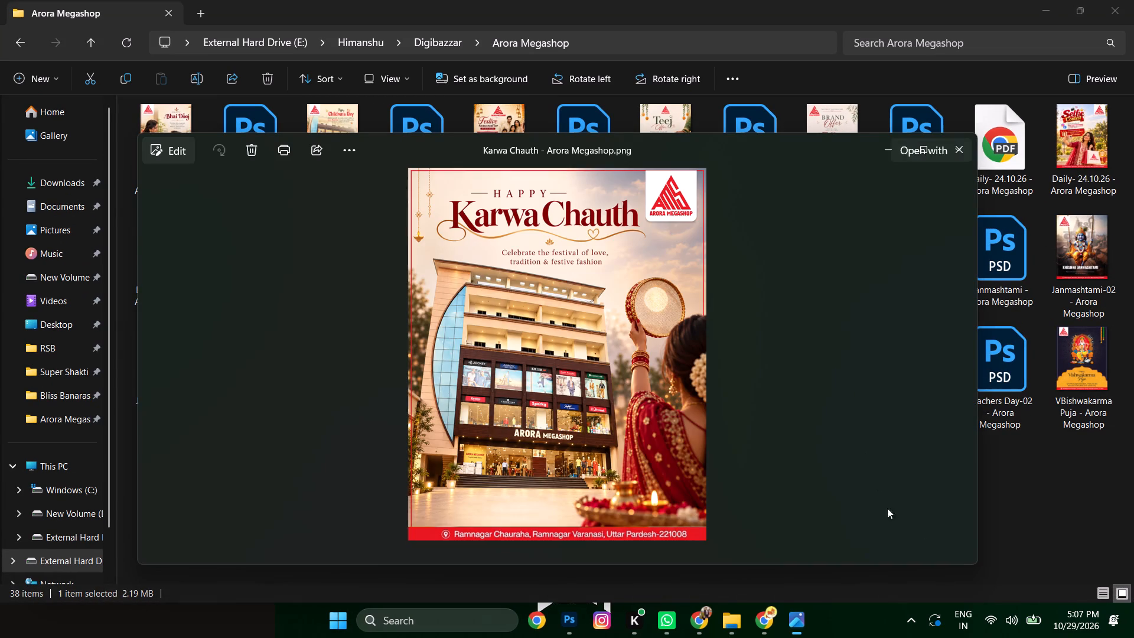
left_click(963, 552)
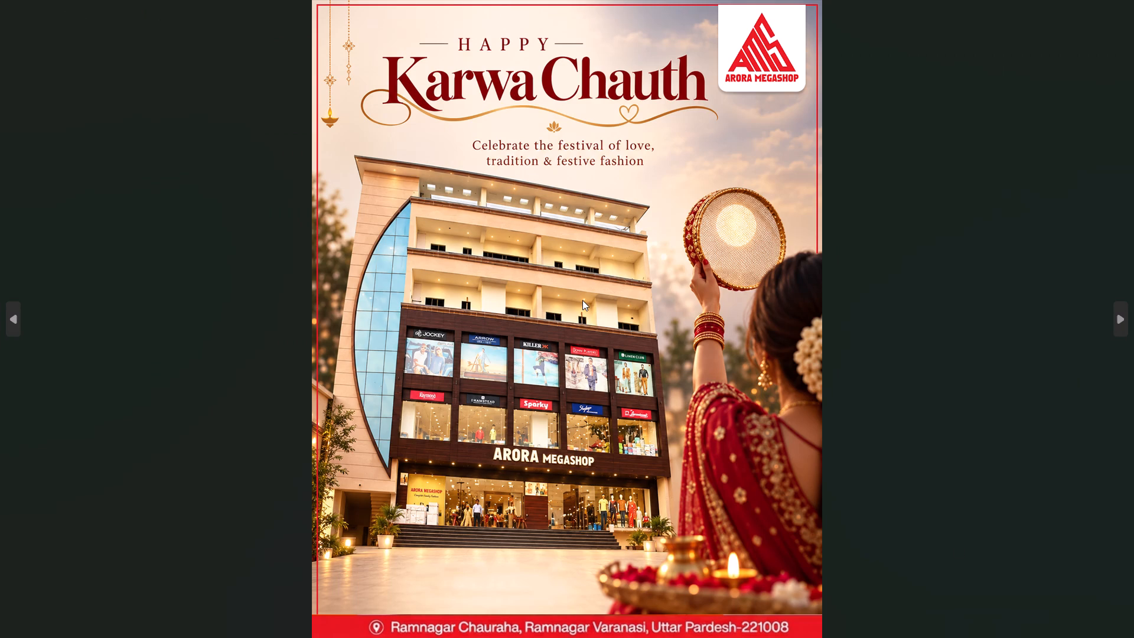
Capture the Arora Megashop building area from the Karwa Chauth post and paste it over the middle of the Chhath Puja poster in Photoshop.
key("shift+super+s")
left_click_drag(308, 140, 364, 225)
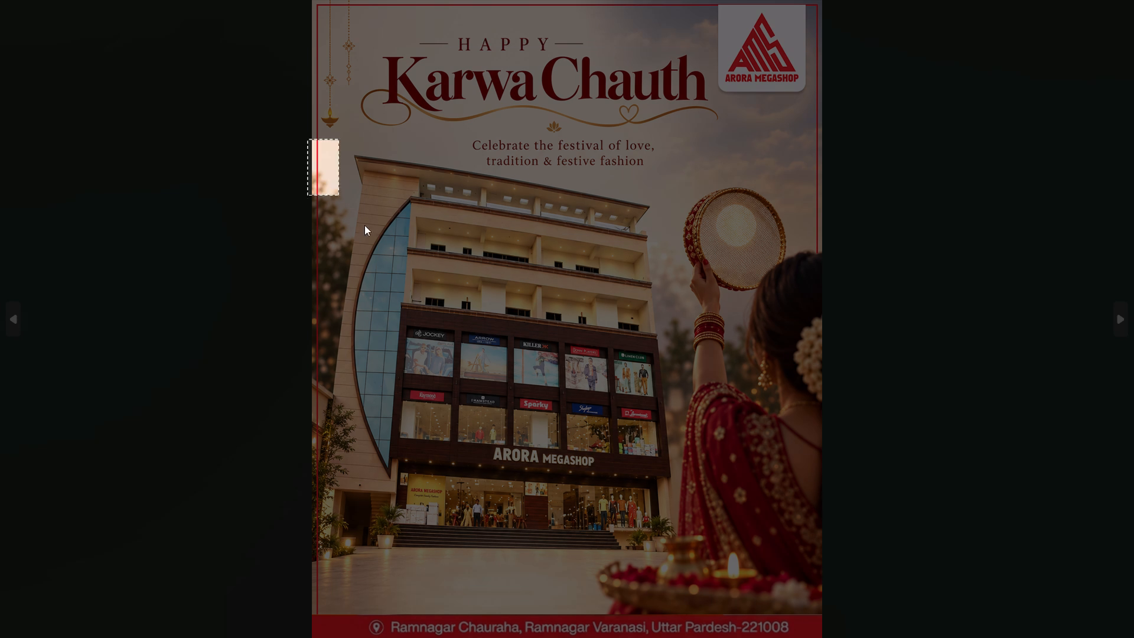
left_click_drag(364, 225, 676, 571)
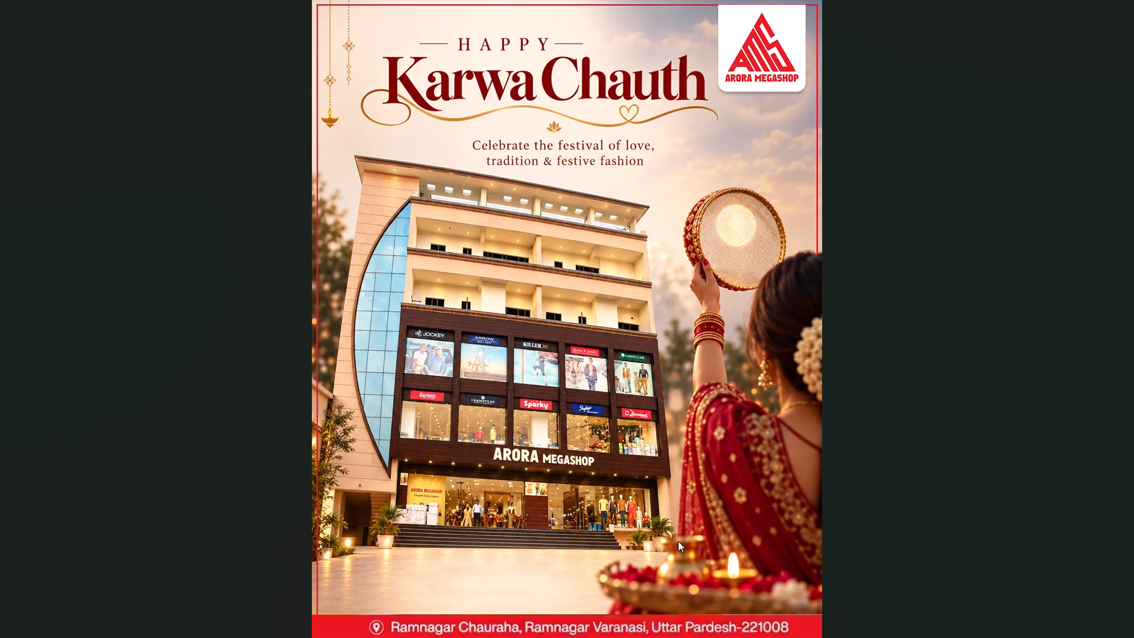
left_click(1124, 15)
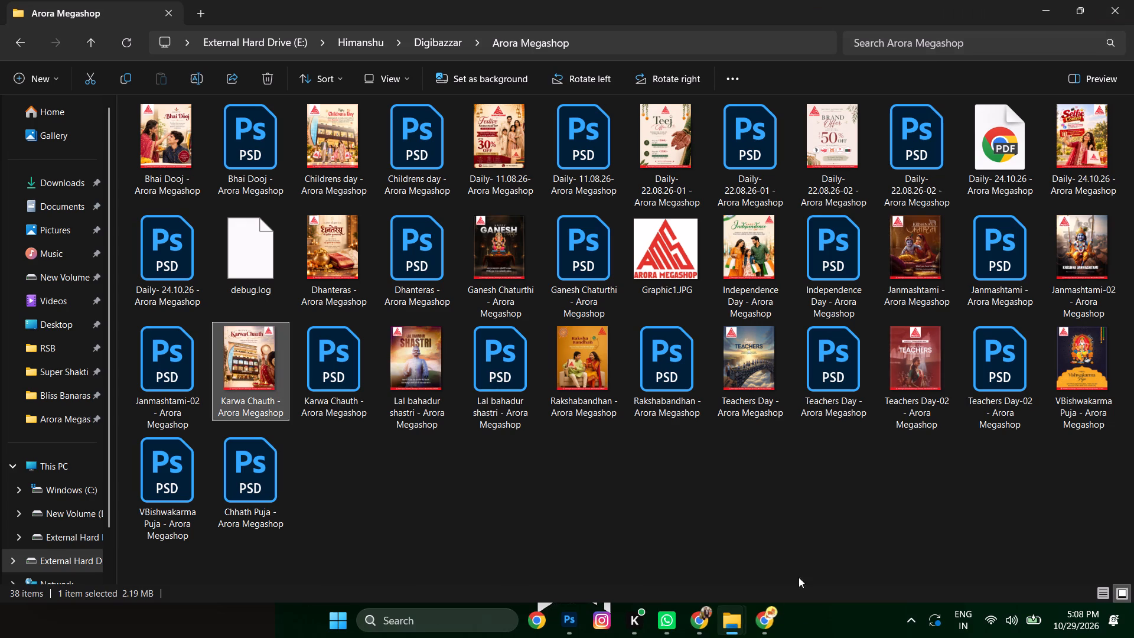
left_click(586, 617)
key("ctrl+v")
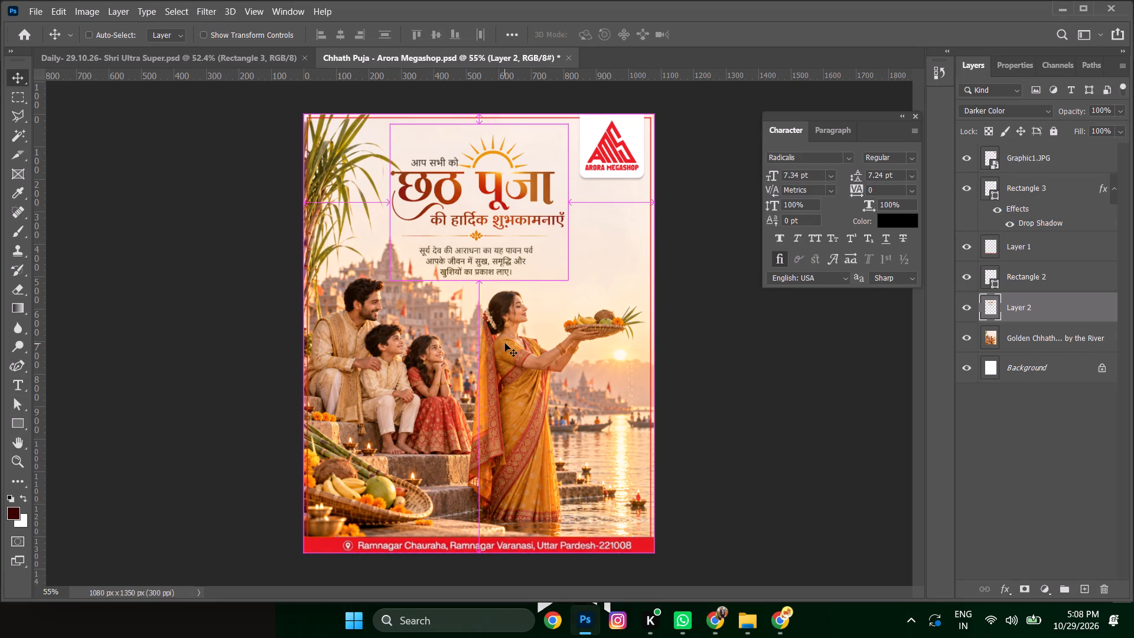
scroll(451, 297, "up", 8, "alt")
left_click(463, 246)
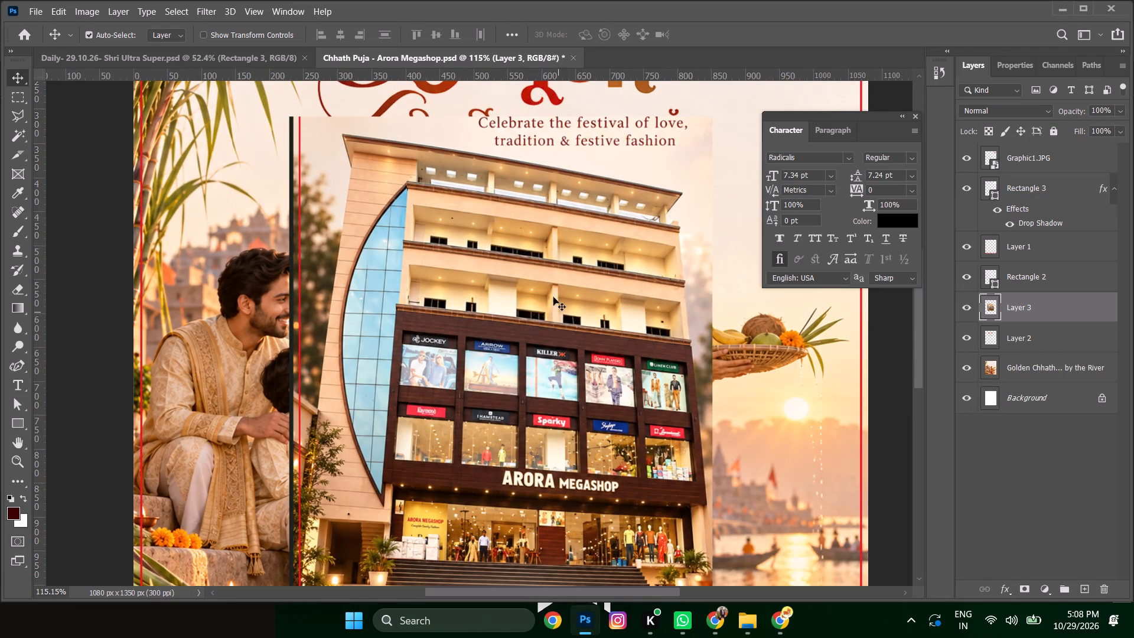
scroll(523, 289, "down", 3, "alt")
left_click_drag(478, 303, 505, 270)
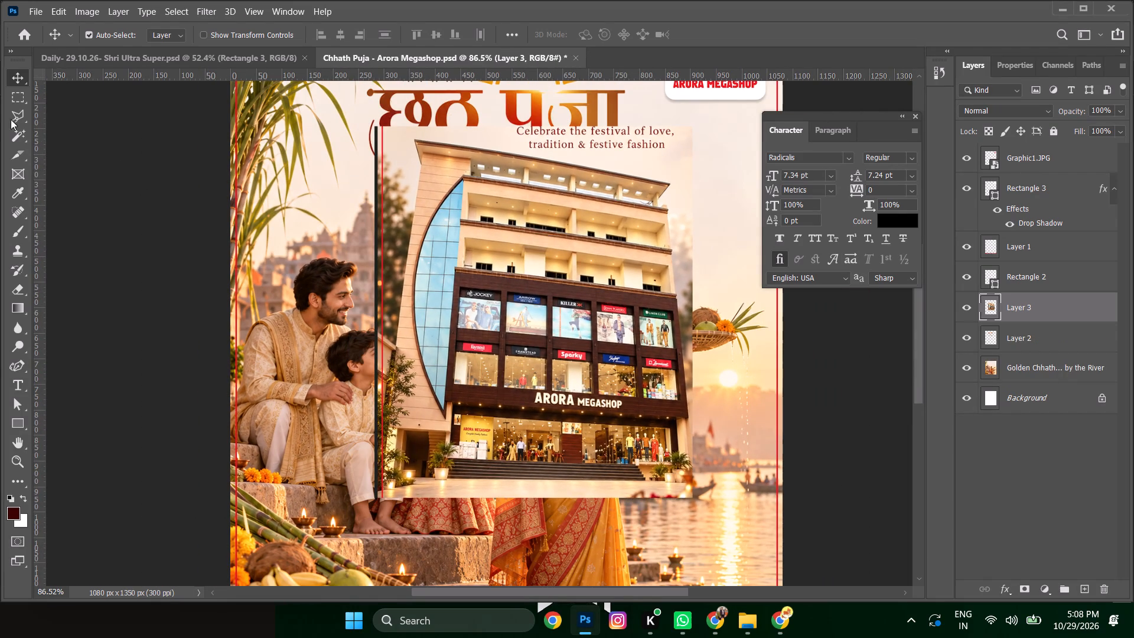
Outline the pasted store building with the Polygonal Lasso, including its front steps and forecourt, and delete everything outside the outline.
left_click(16, 115)
scroll(386, 333, "up", 4, "alt")
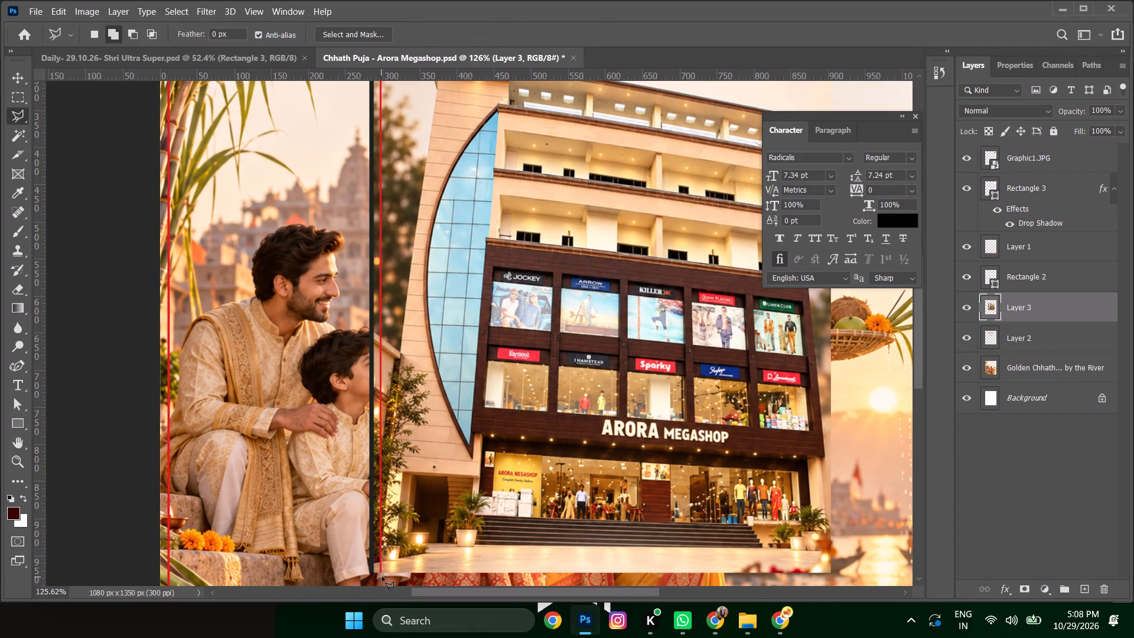
left_click_drag(383, 577, 386, 565)
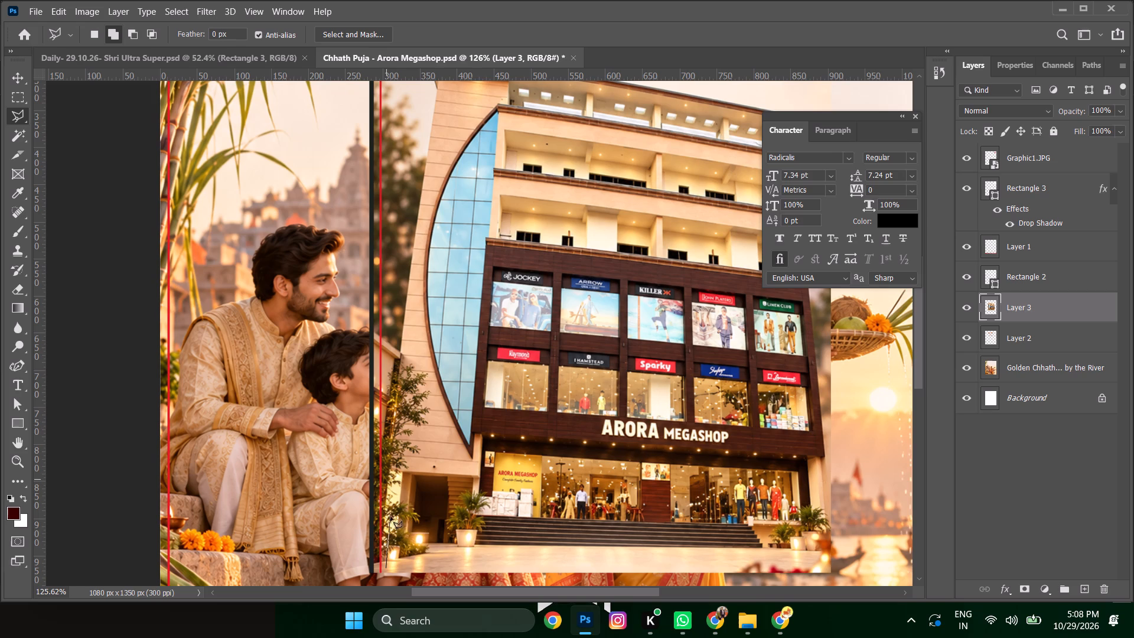
left_click(383, 518)
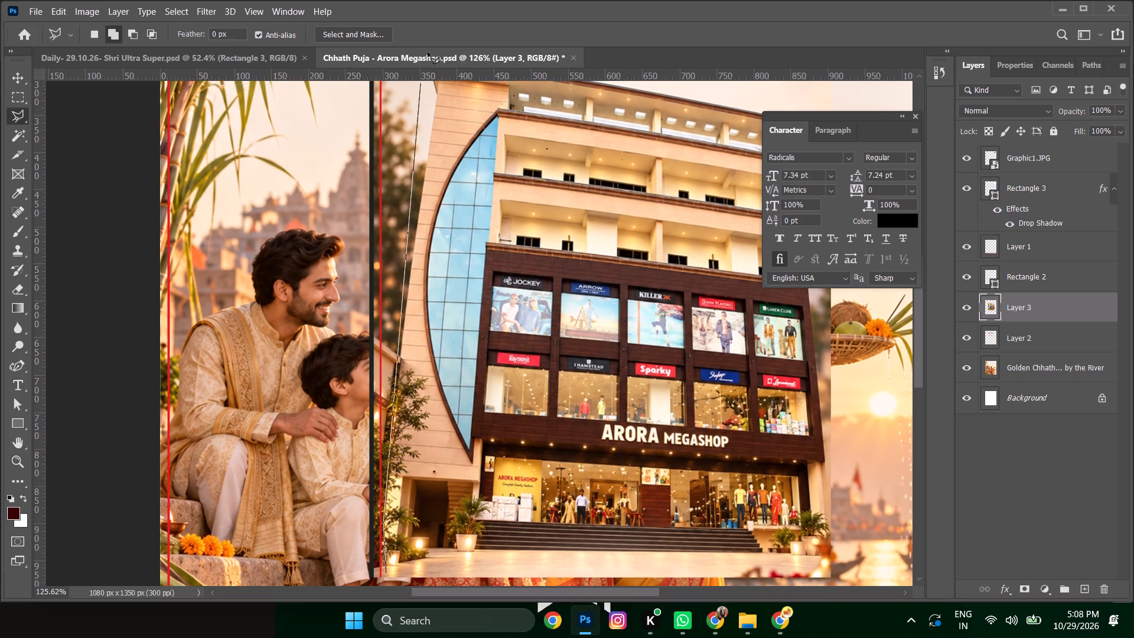
left_click(436, 331)
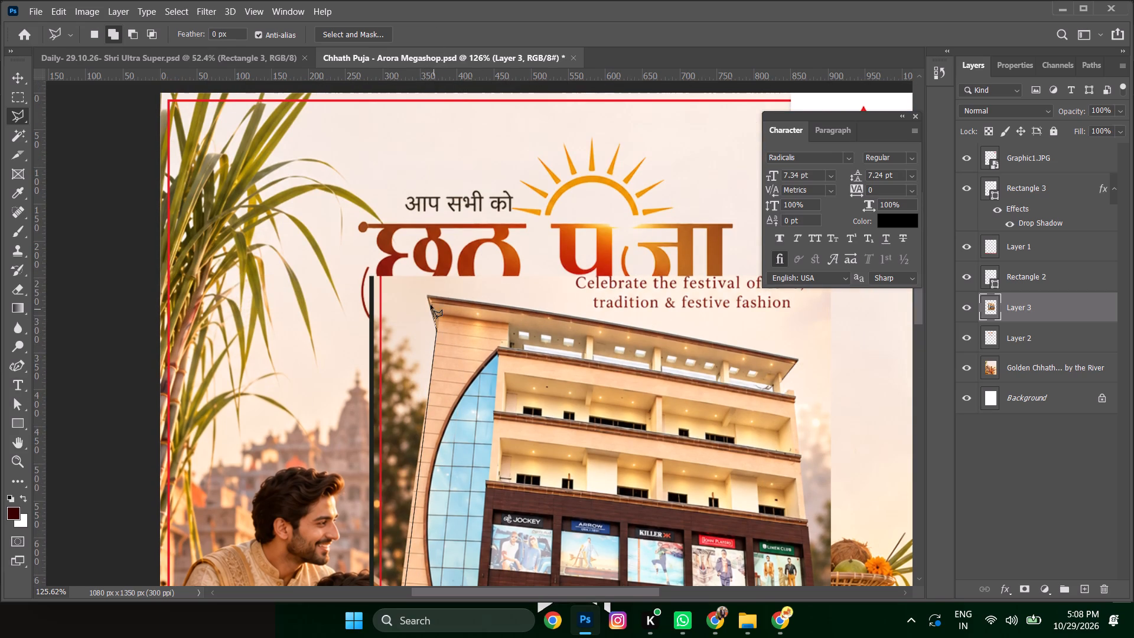
left_click(428, 297)
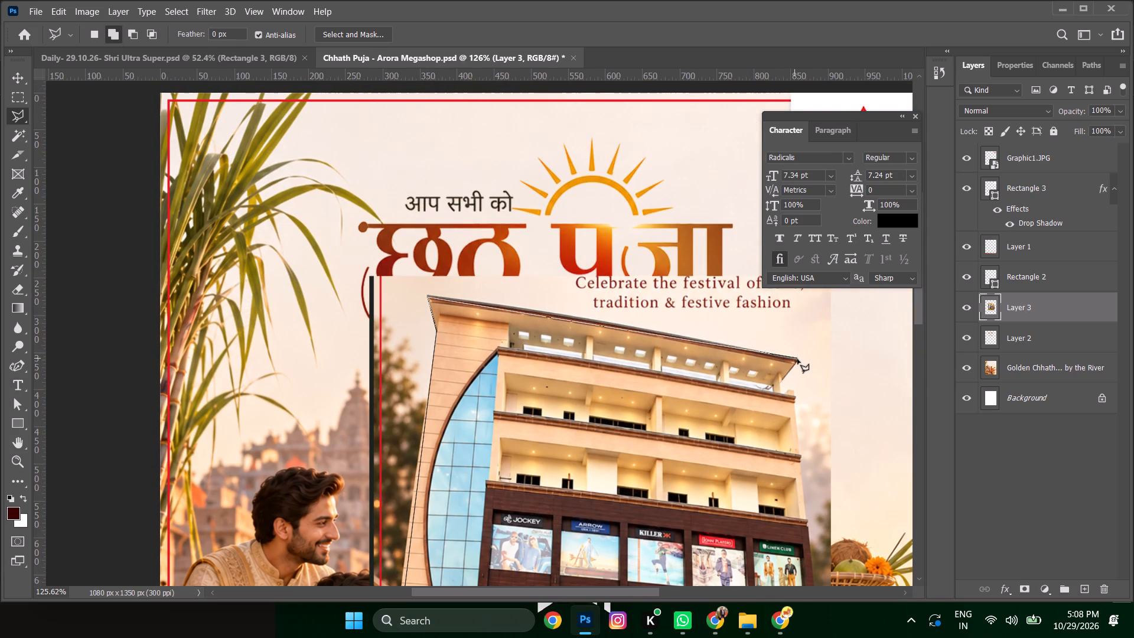
left_click(798, 361)
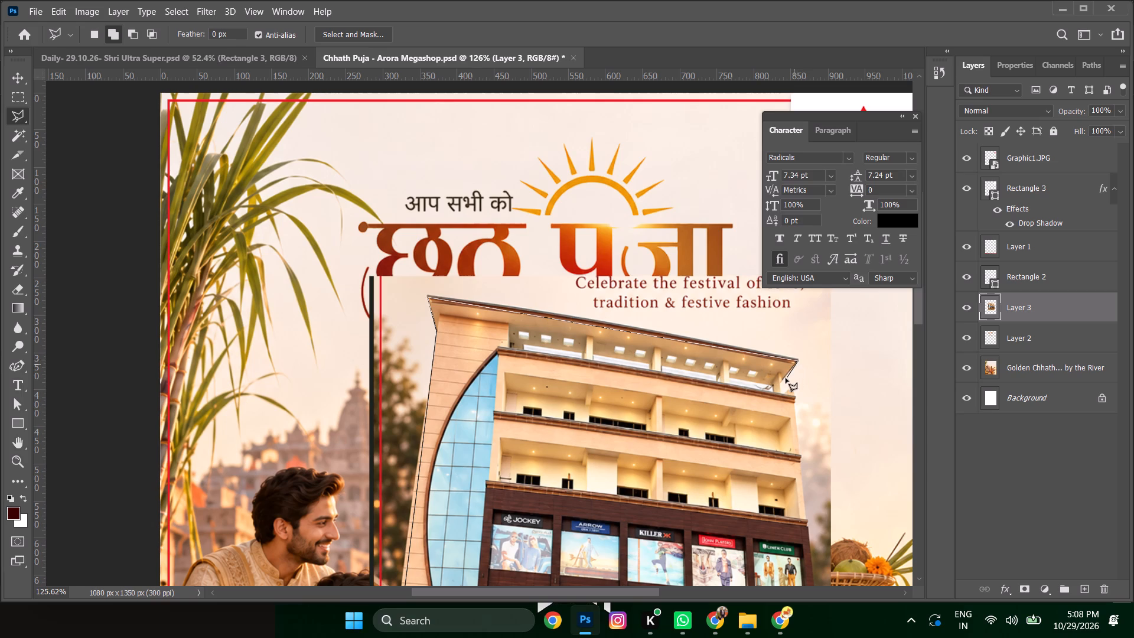
left_click(783, 378)
left_click(783, 392)
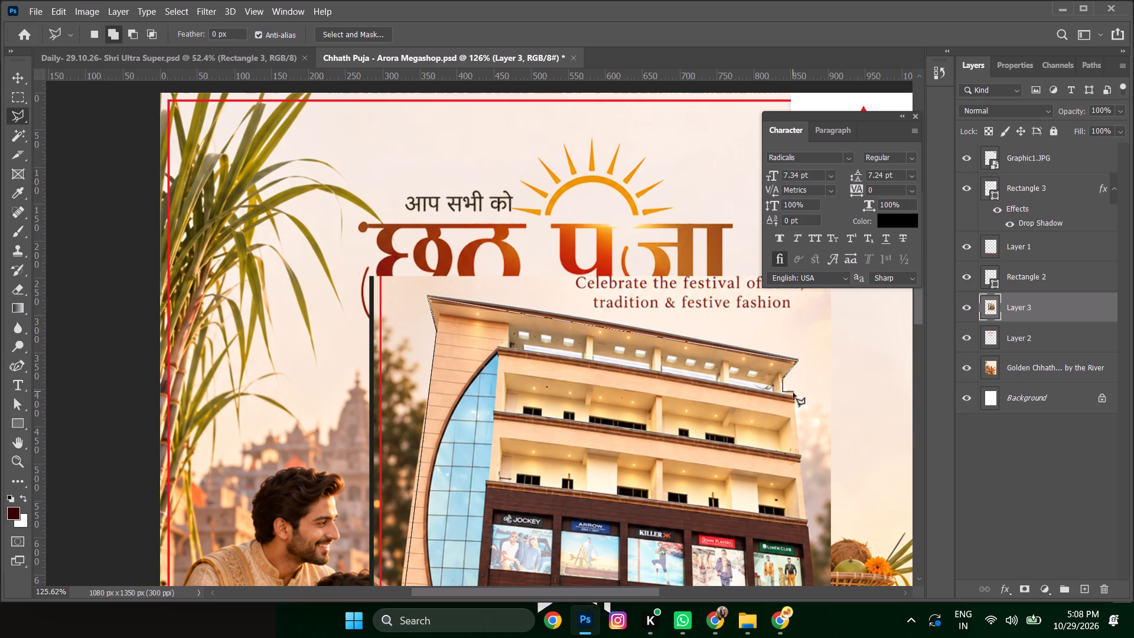
left_click(793, 393)
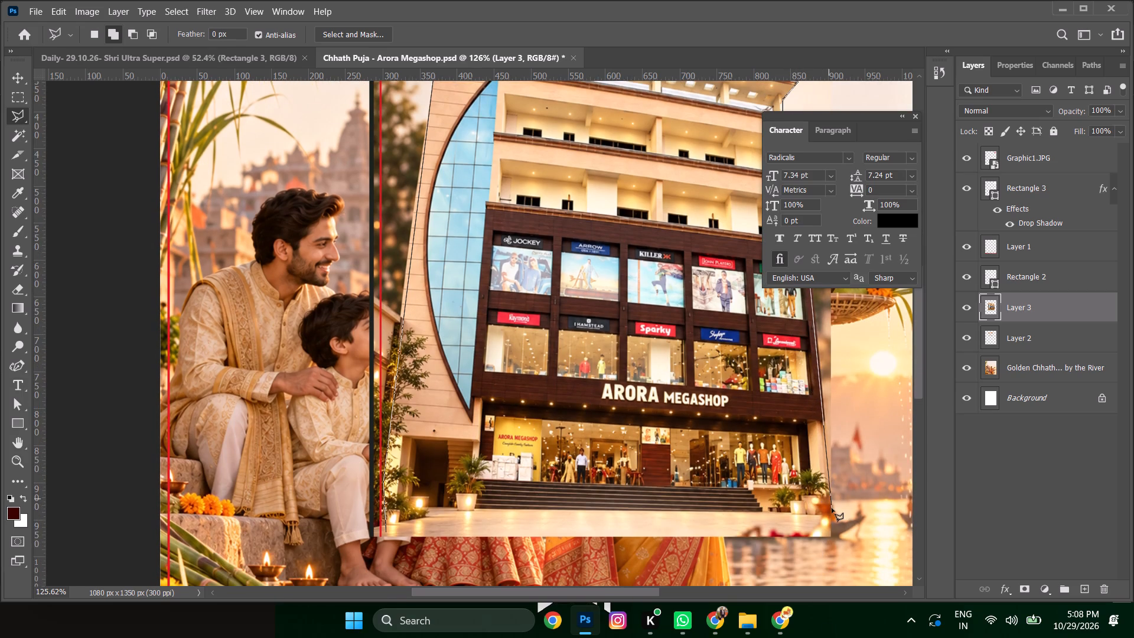
left_click(832, 508)
left_click(828, 515)
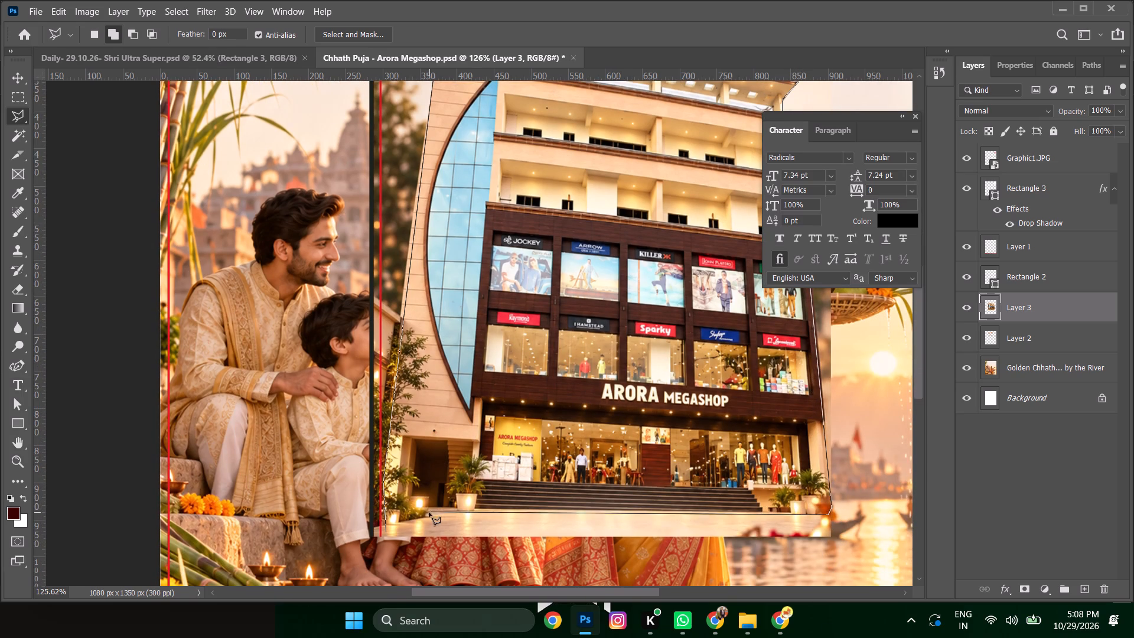
scroll(423, 510, "up", 9, "alt")
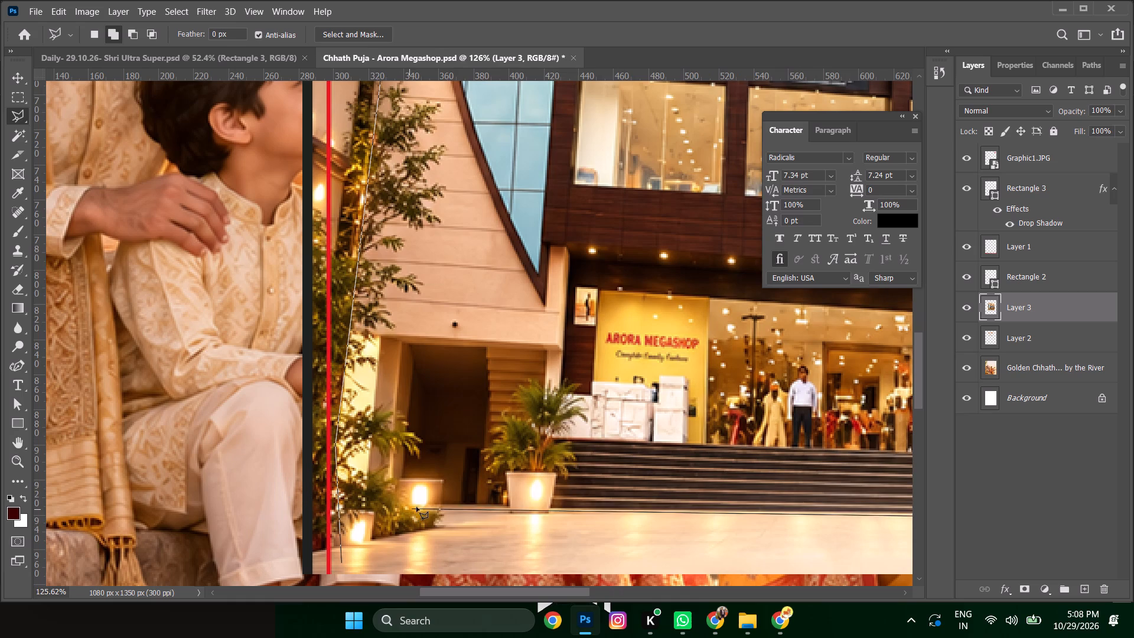
scroll(528, 493, "down", 10, "alt")
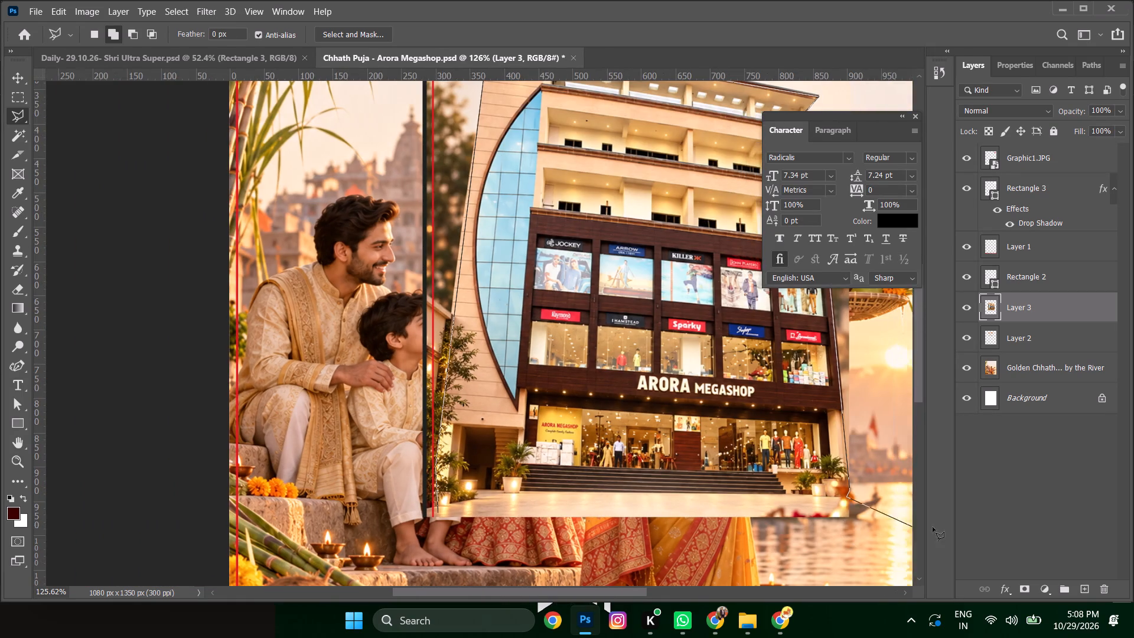
key("BackSpace")
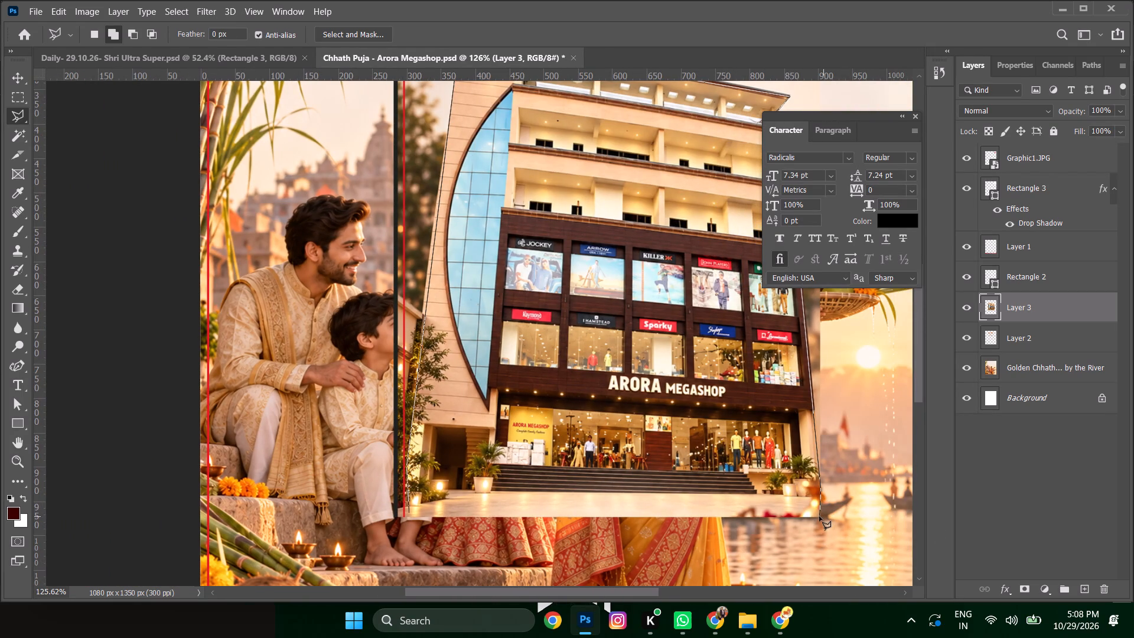
left_click(819, 517)
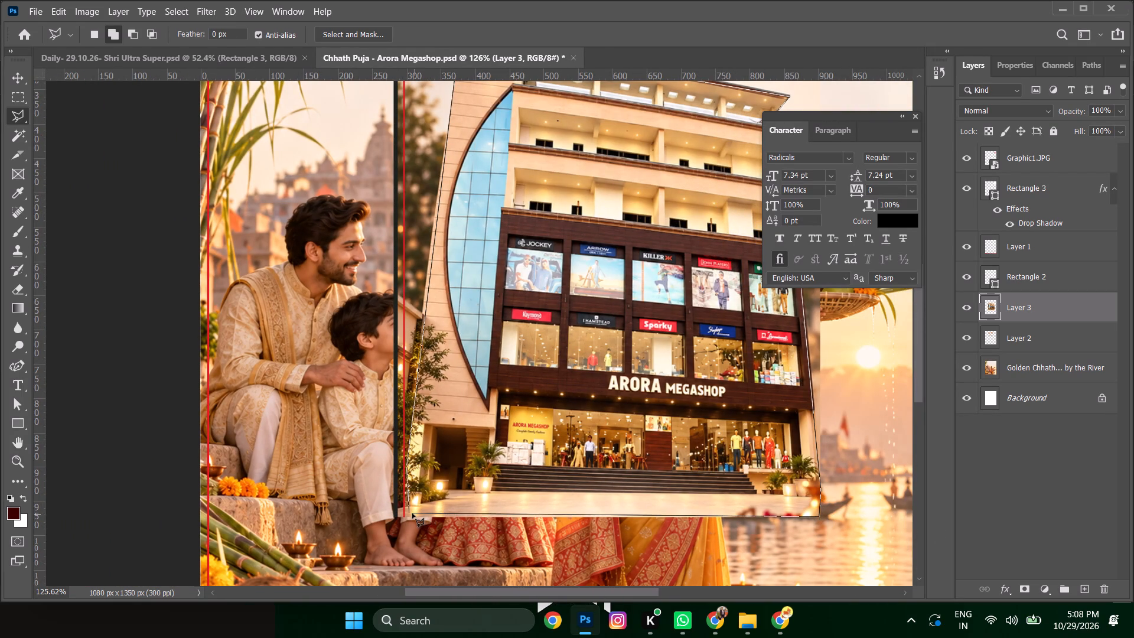
left_click(409, 512)
key("ctrl+shift+i")
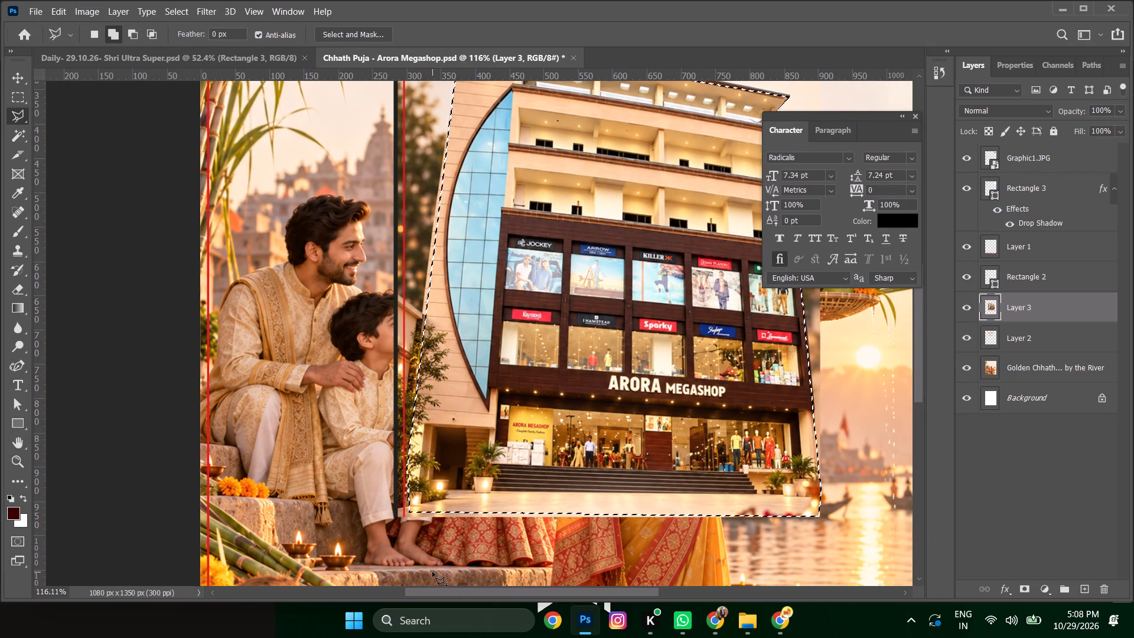
key("Delete")
key("ctrl+d")
scroll(367, 540, "down", 6, "alt")
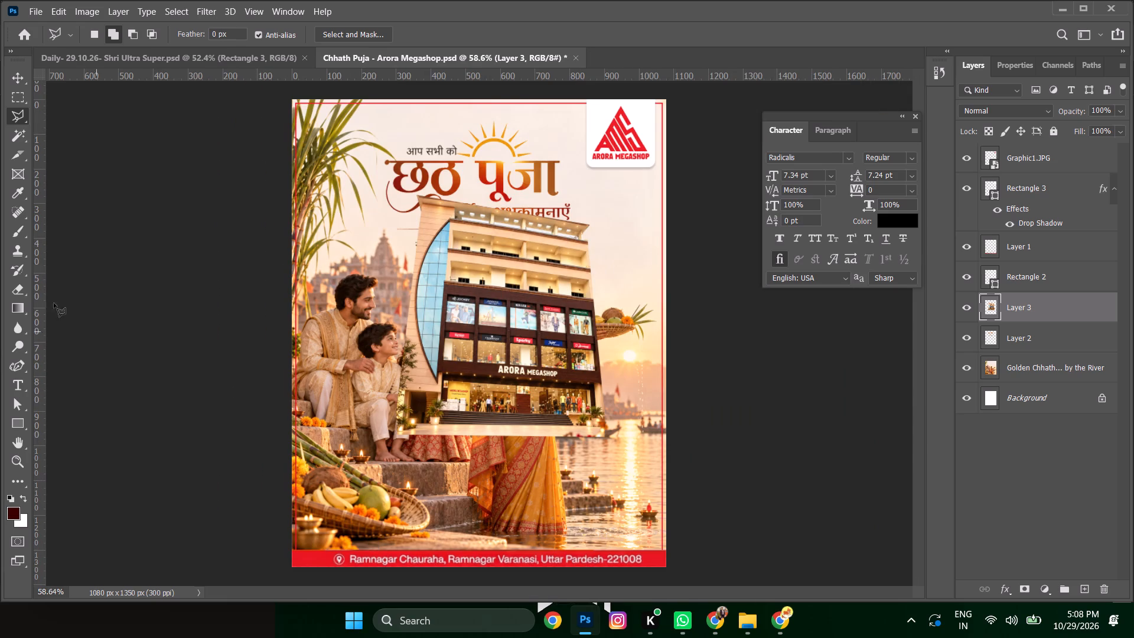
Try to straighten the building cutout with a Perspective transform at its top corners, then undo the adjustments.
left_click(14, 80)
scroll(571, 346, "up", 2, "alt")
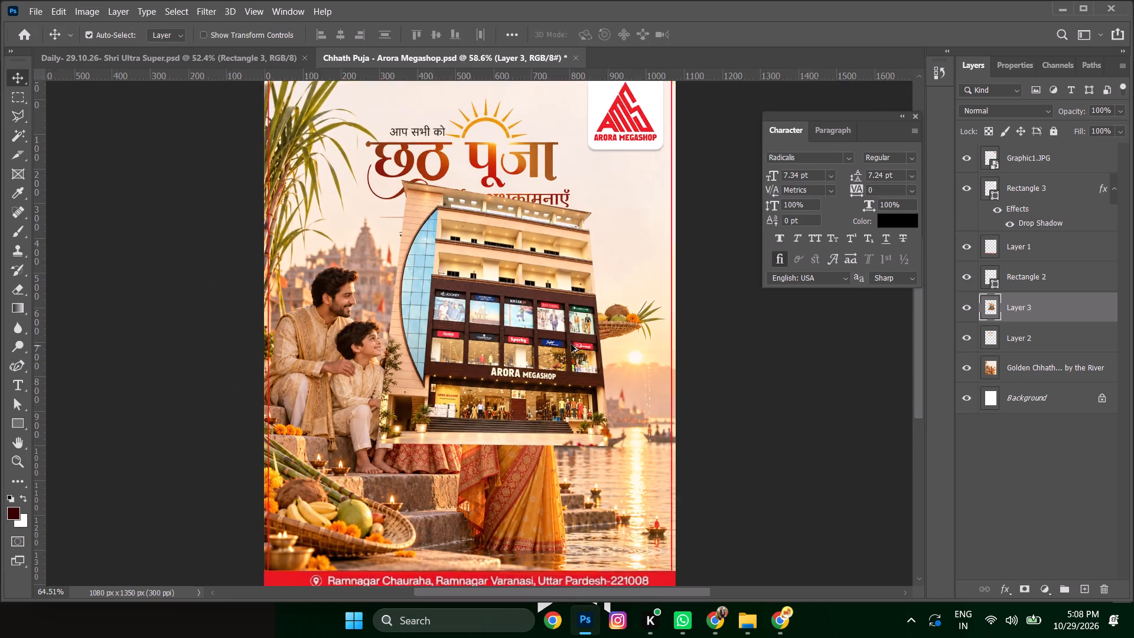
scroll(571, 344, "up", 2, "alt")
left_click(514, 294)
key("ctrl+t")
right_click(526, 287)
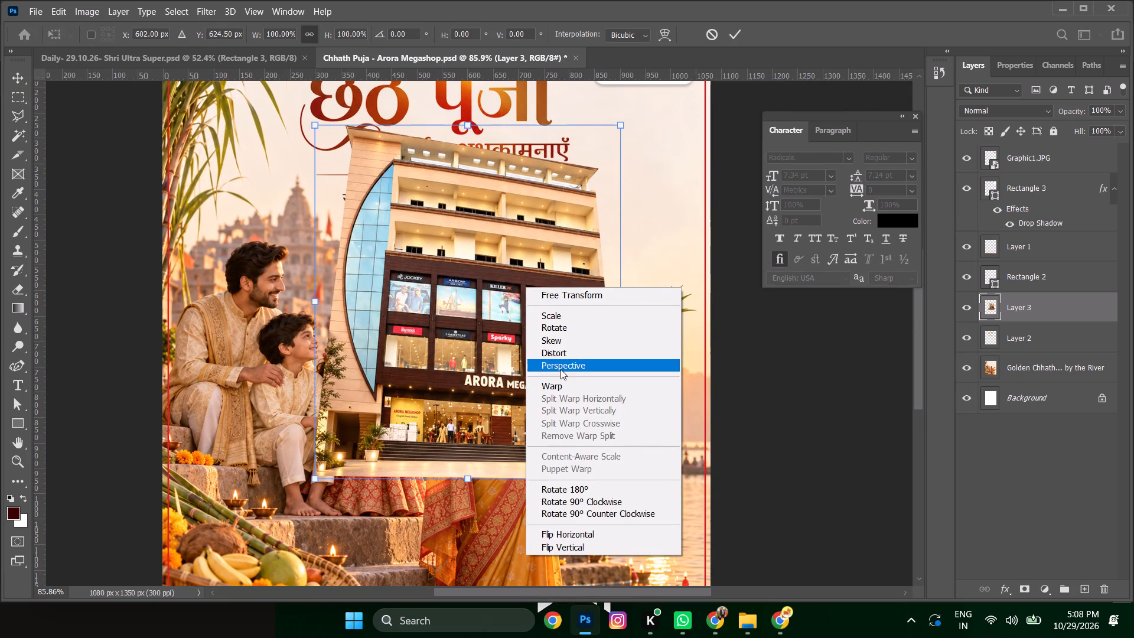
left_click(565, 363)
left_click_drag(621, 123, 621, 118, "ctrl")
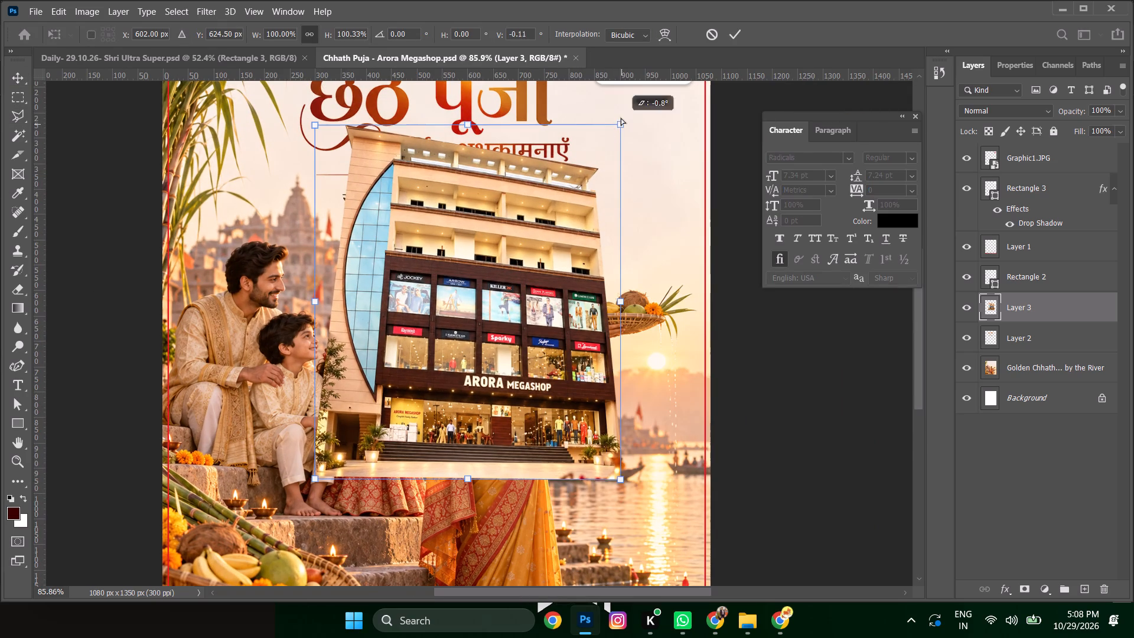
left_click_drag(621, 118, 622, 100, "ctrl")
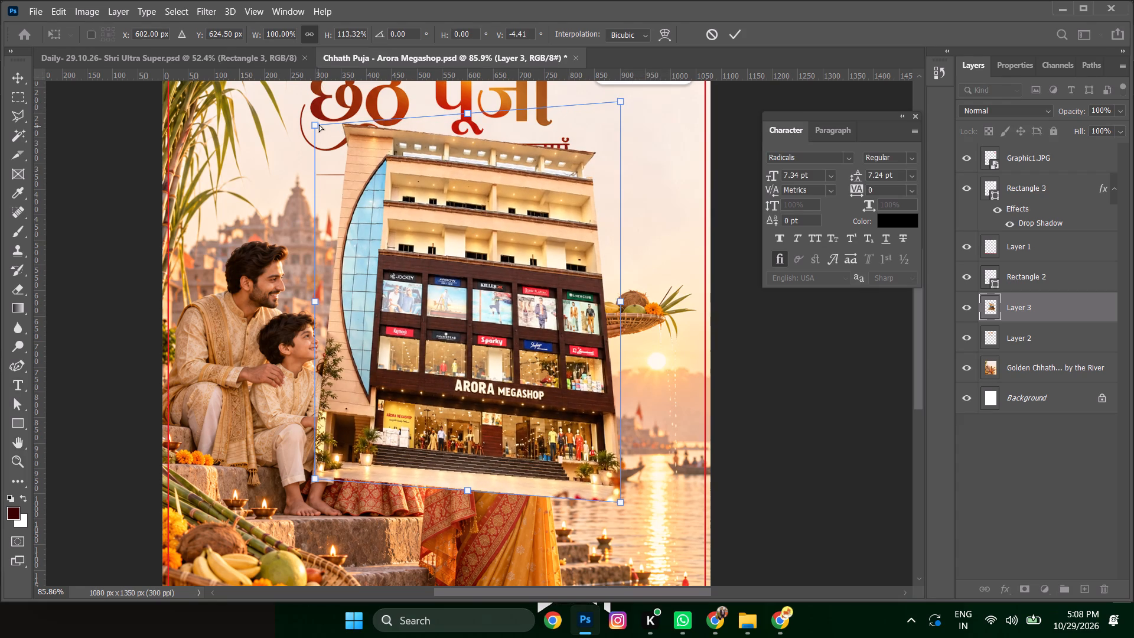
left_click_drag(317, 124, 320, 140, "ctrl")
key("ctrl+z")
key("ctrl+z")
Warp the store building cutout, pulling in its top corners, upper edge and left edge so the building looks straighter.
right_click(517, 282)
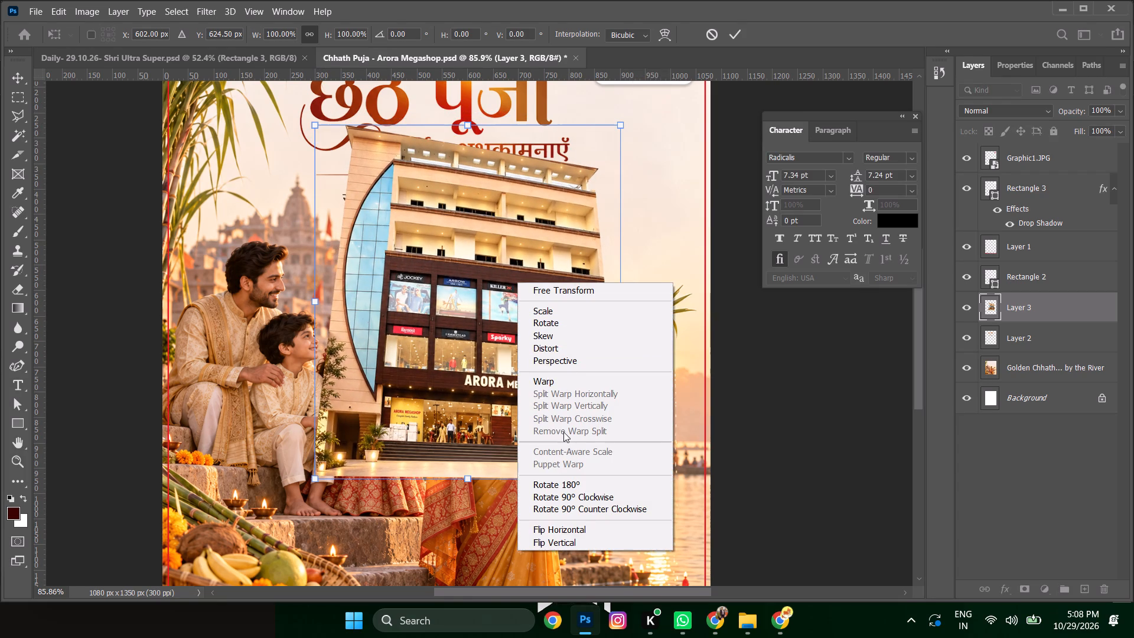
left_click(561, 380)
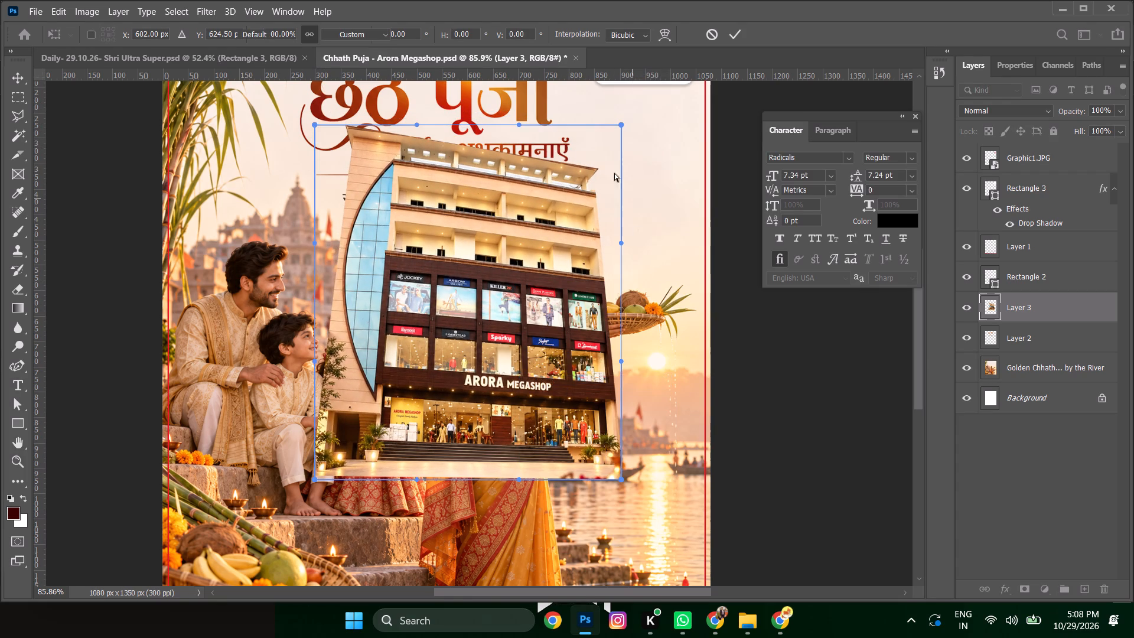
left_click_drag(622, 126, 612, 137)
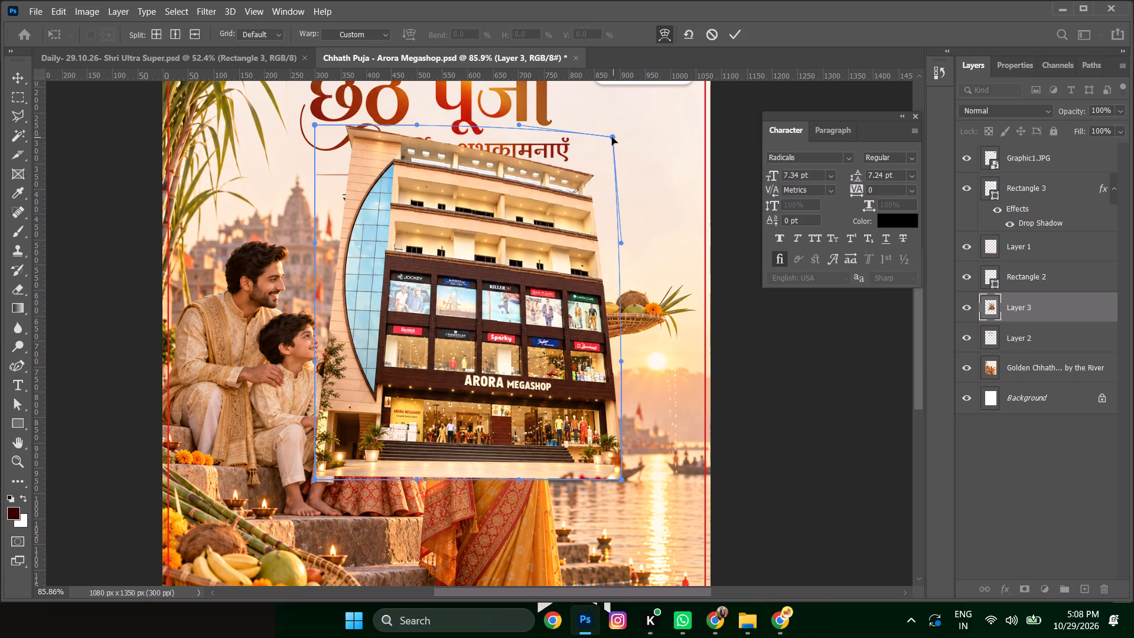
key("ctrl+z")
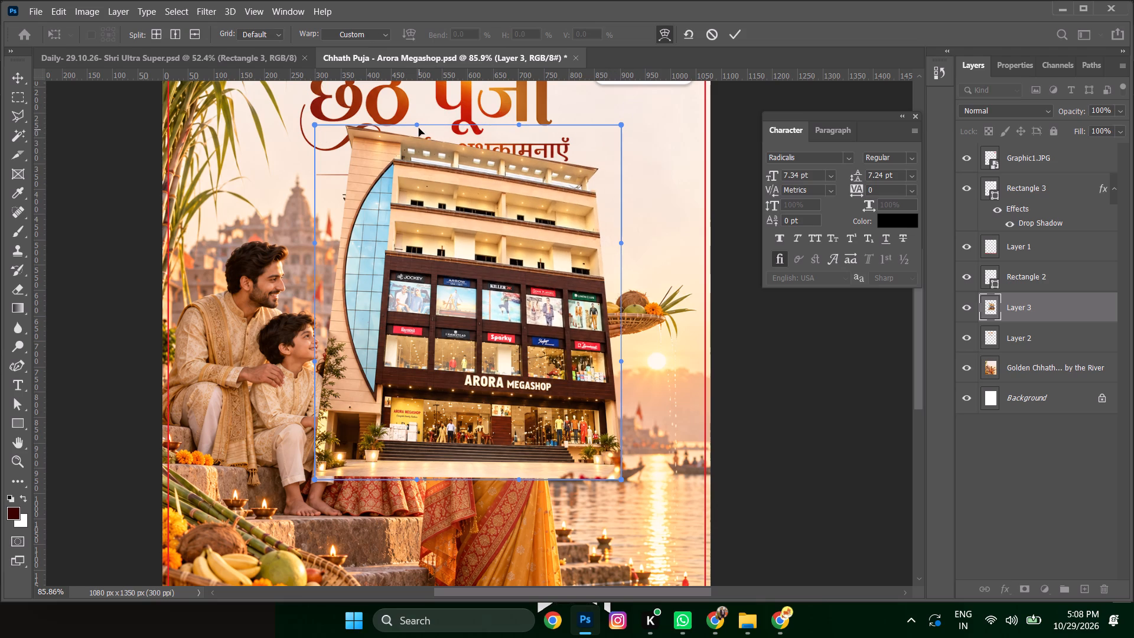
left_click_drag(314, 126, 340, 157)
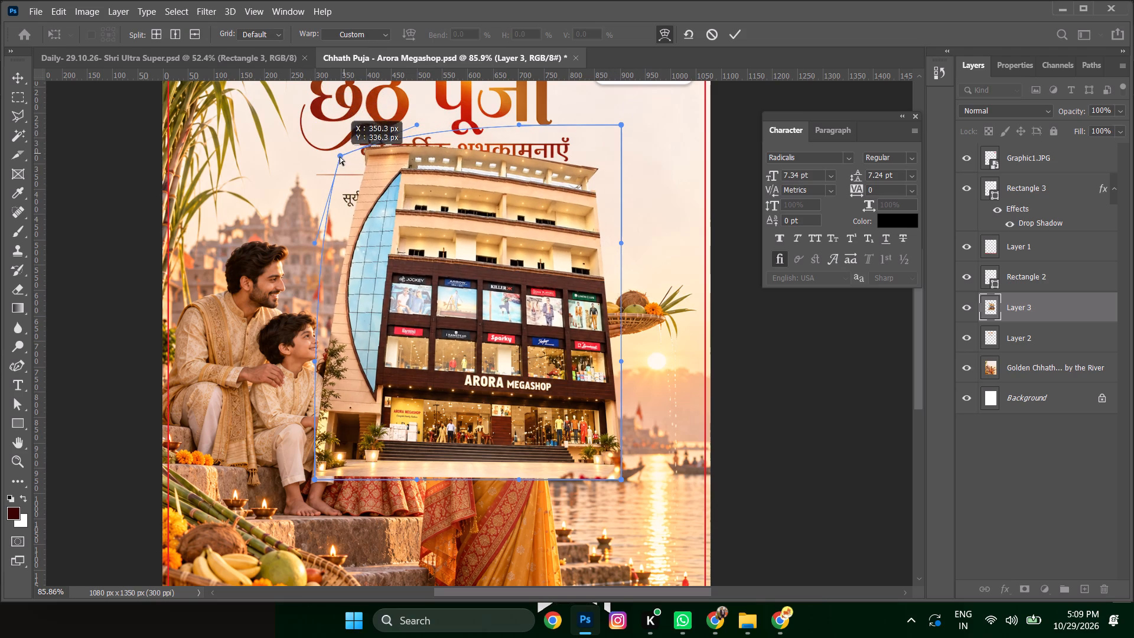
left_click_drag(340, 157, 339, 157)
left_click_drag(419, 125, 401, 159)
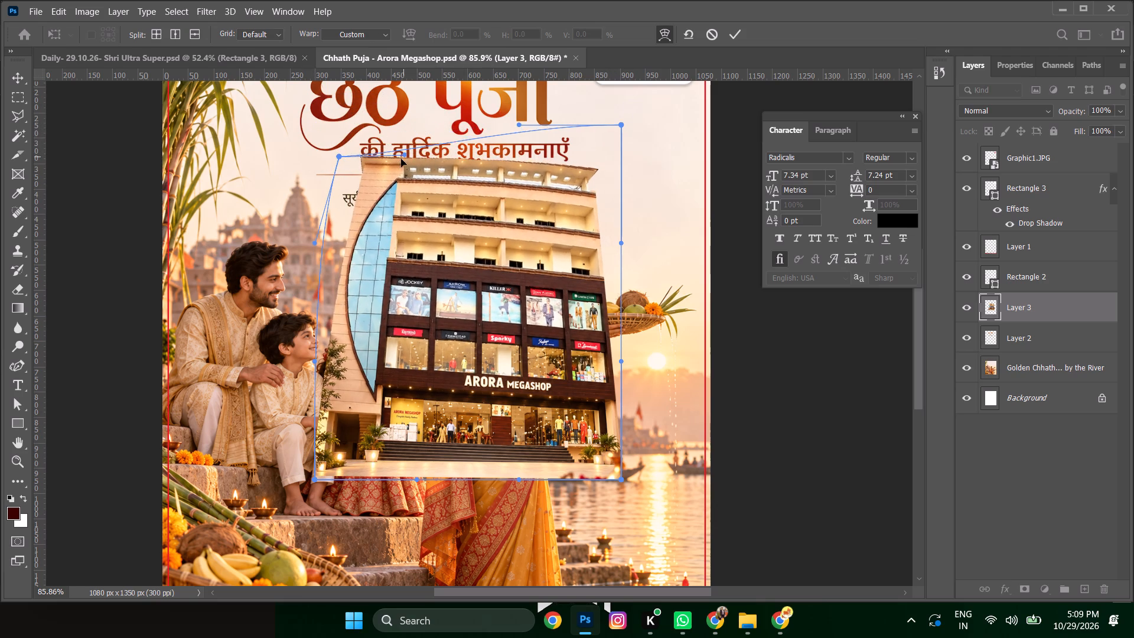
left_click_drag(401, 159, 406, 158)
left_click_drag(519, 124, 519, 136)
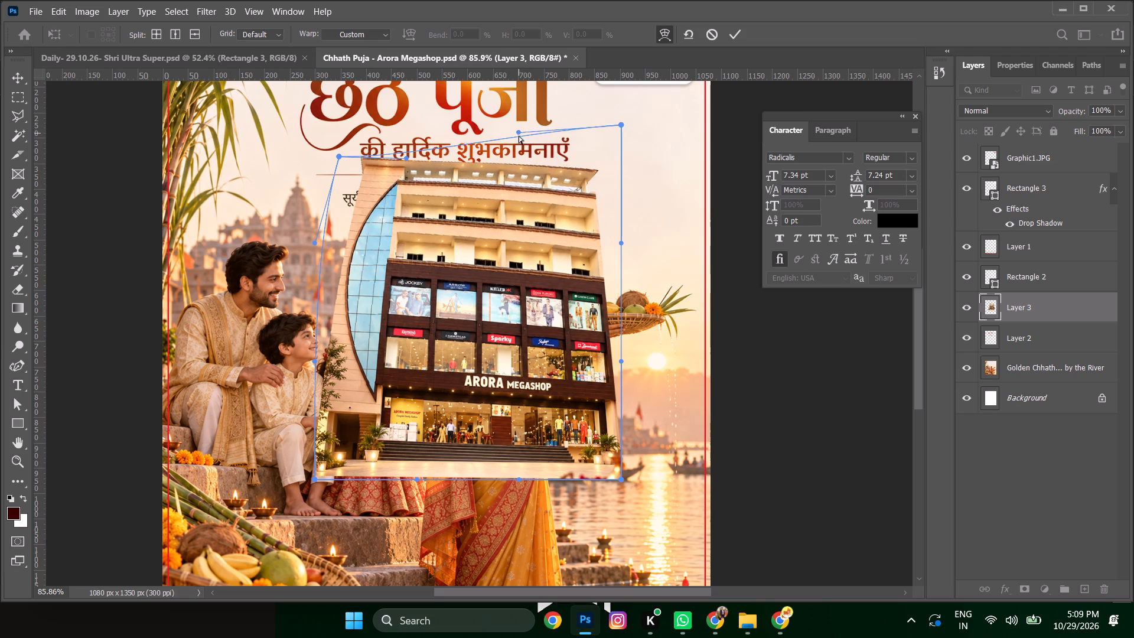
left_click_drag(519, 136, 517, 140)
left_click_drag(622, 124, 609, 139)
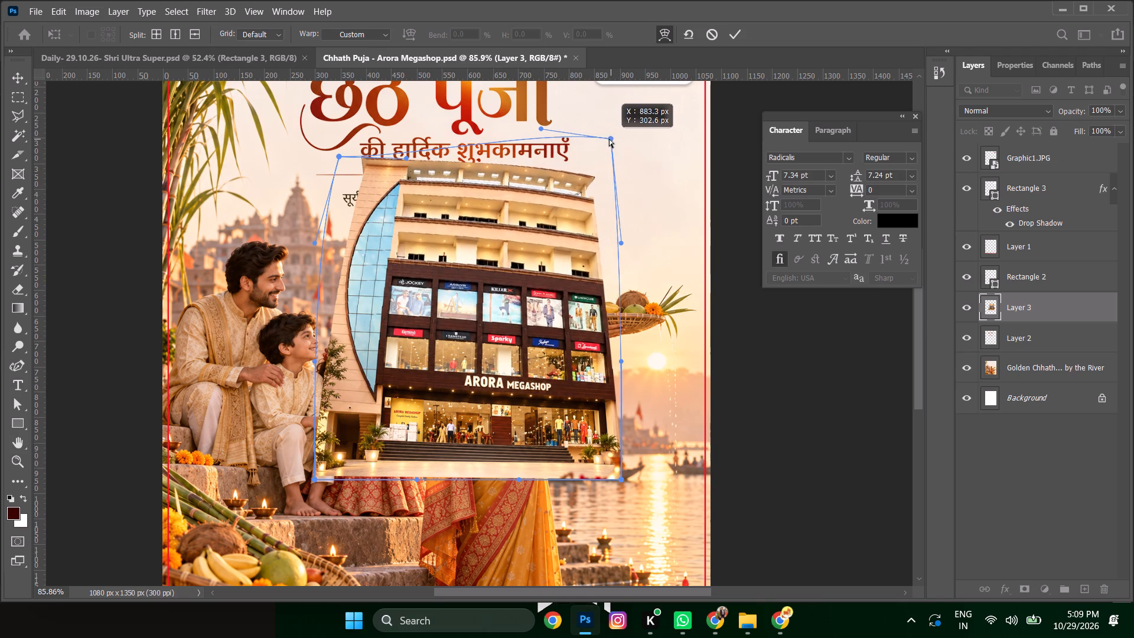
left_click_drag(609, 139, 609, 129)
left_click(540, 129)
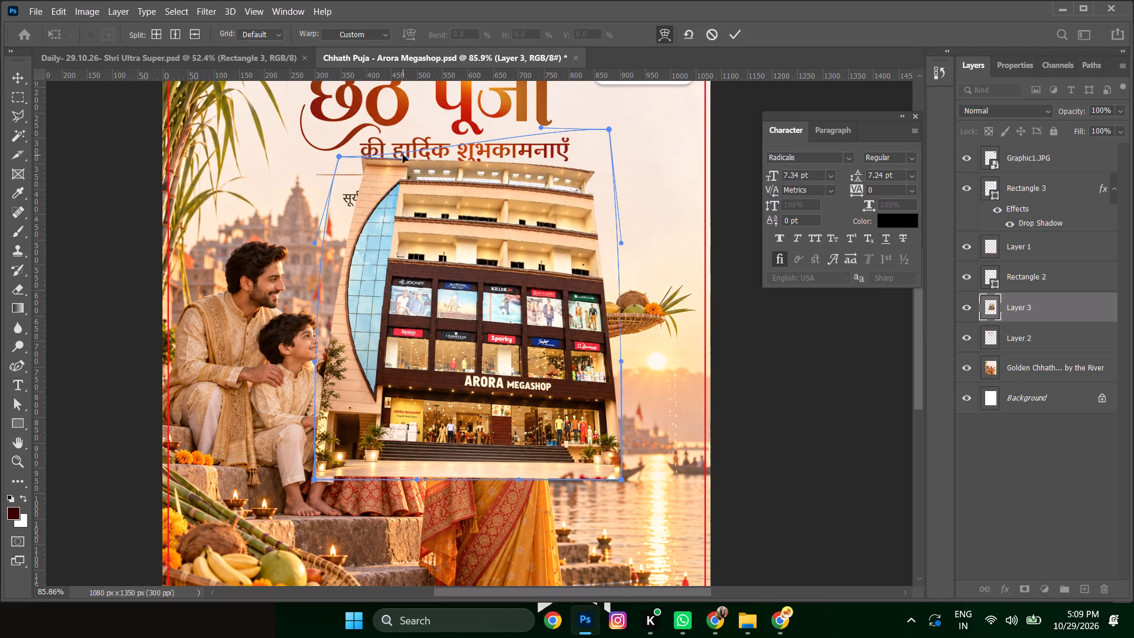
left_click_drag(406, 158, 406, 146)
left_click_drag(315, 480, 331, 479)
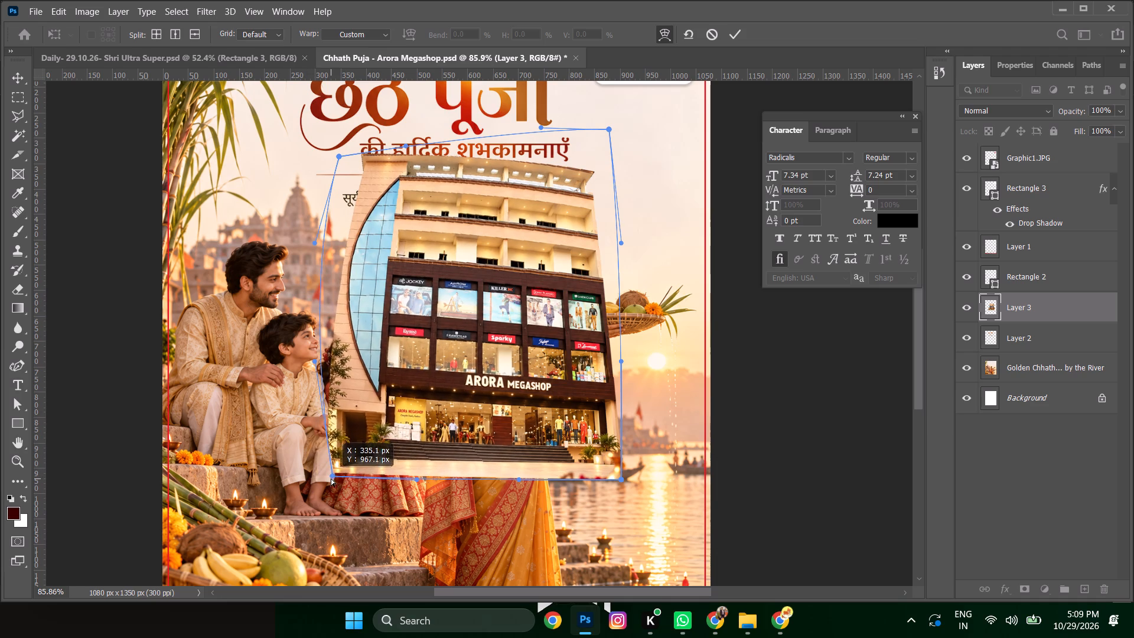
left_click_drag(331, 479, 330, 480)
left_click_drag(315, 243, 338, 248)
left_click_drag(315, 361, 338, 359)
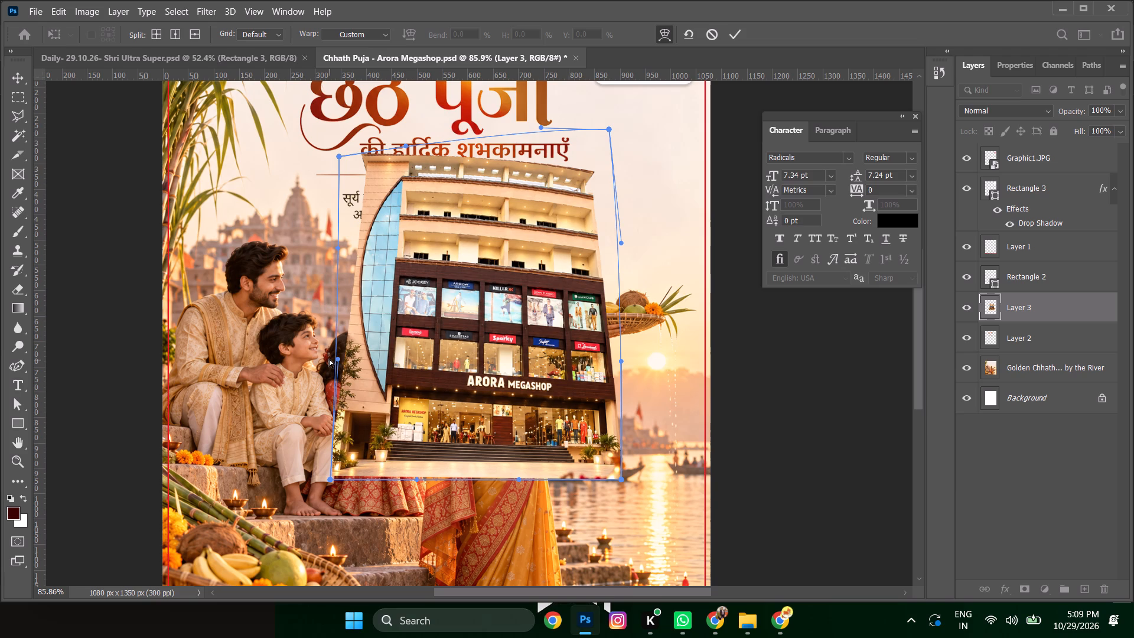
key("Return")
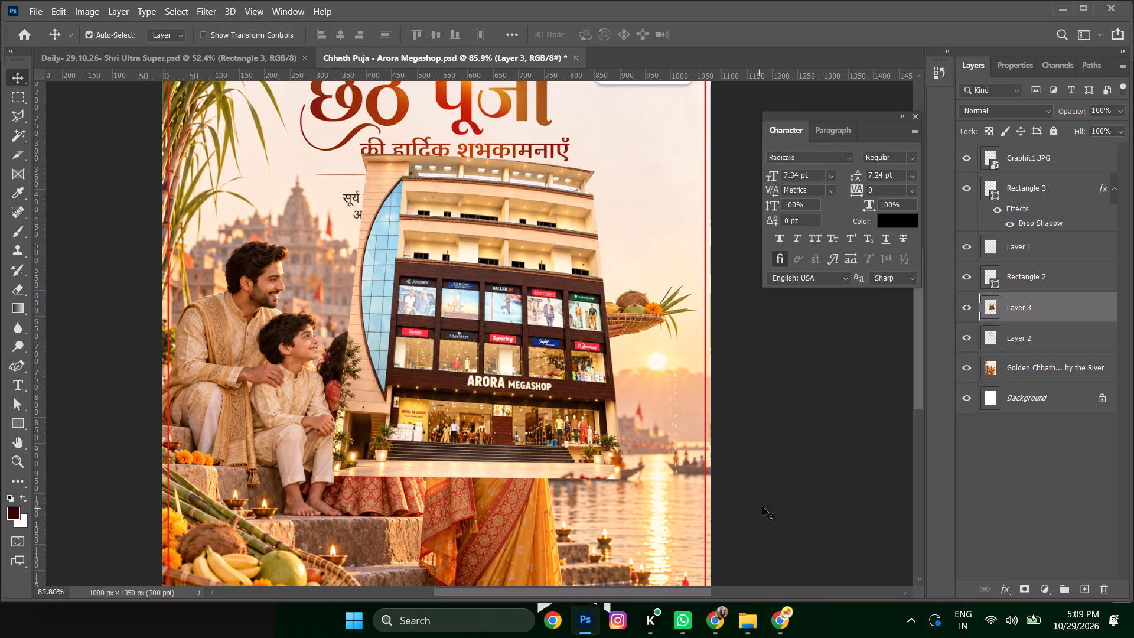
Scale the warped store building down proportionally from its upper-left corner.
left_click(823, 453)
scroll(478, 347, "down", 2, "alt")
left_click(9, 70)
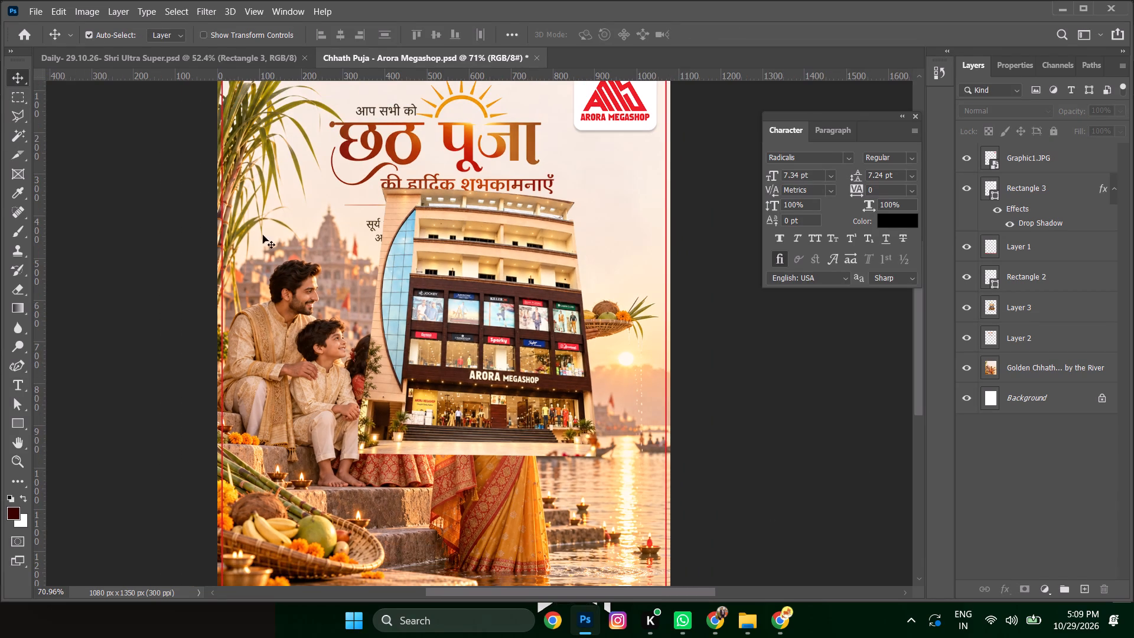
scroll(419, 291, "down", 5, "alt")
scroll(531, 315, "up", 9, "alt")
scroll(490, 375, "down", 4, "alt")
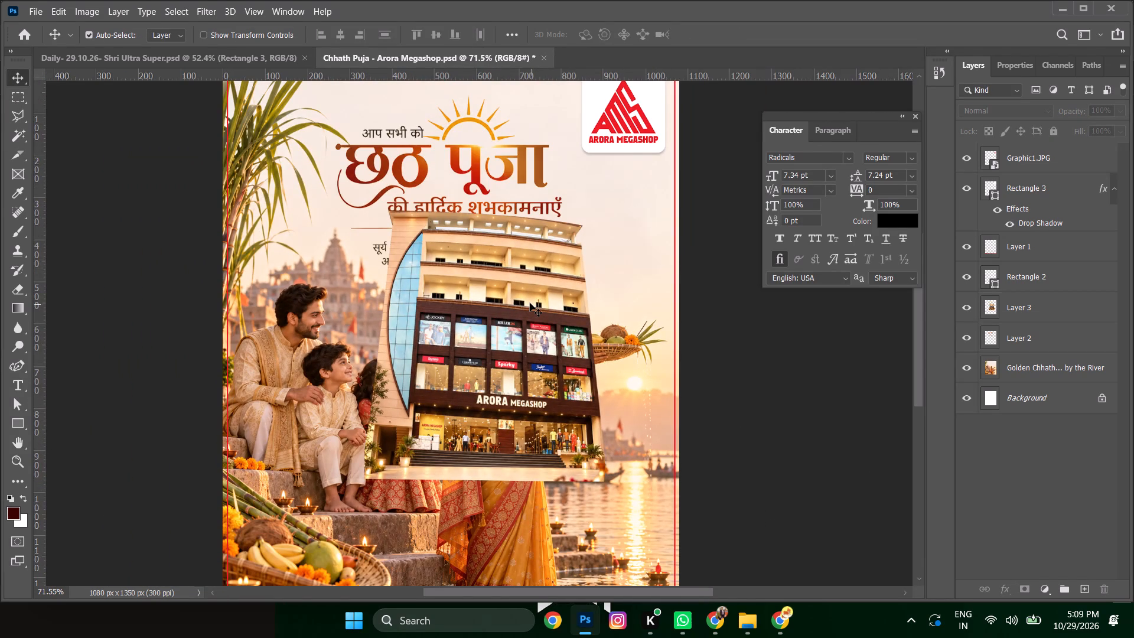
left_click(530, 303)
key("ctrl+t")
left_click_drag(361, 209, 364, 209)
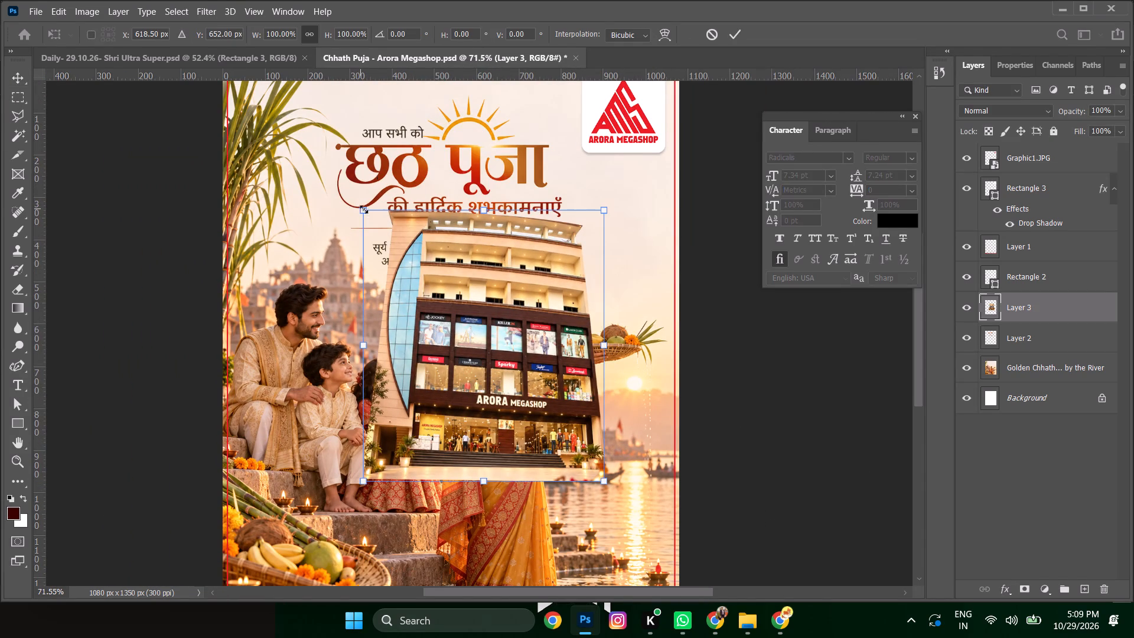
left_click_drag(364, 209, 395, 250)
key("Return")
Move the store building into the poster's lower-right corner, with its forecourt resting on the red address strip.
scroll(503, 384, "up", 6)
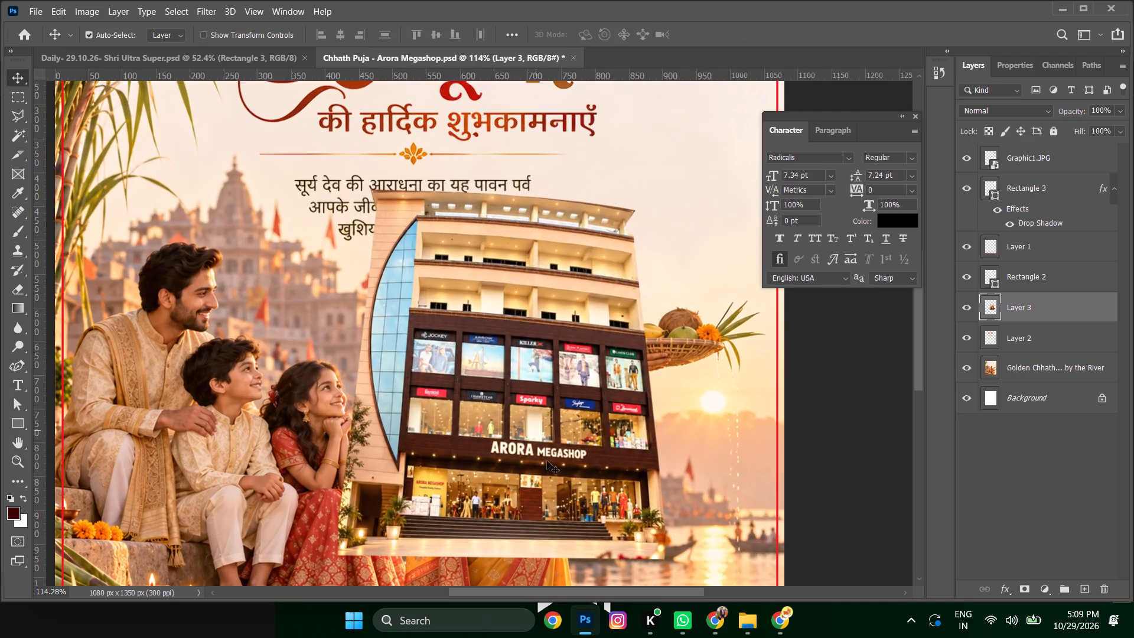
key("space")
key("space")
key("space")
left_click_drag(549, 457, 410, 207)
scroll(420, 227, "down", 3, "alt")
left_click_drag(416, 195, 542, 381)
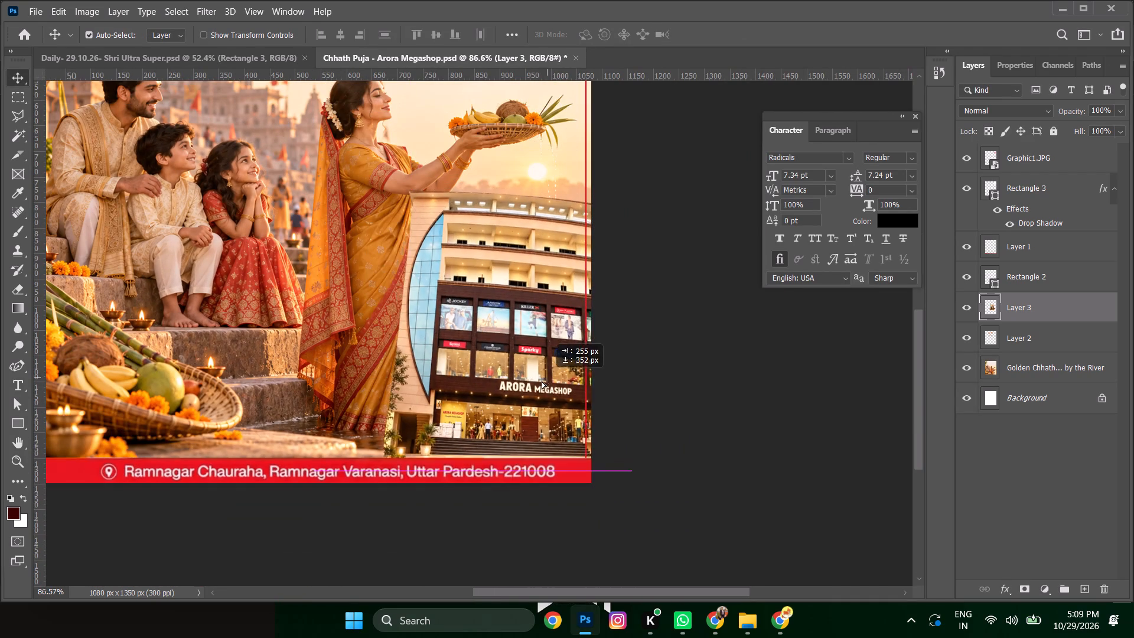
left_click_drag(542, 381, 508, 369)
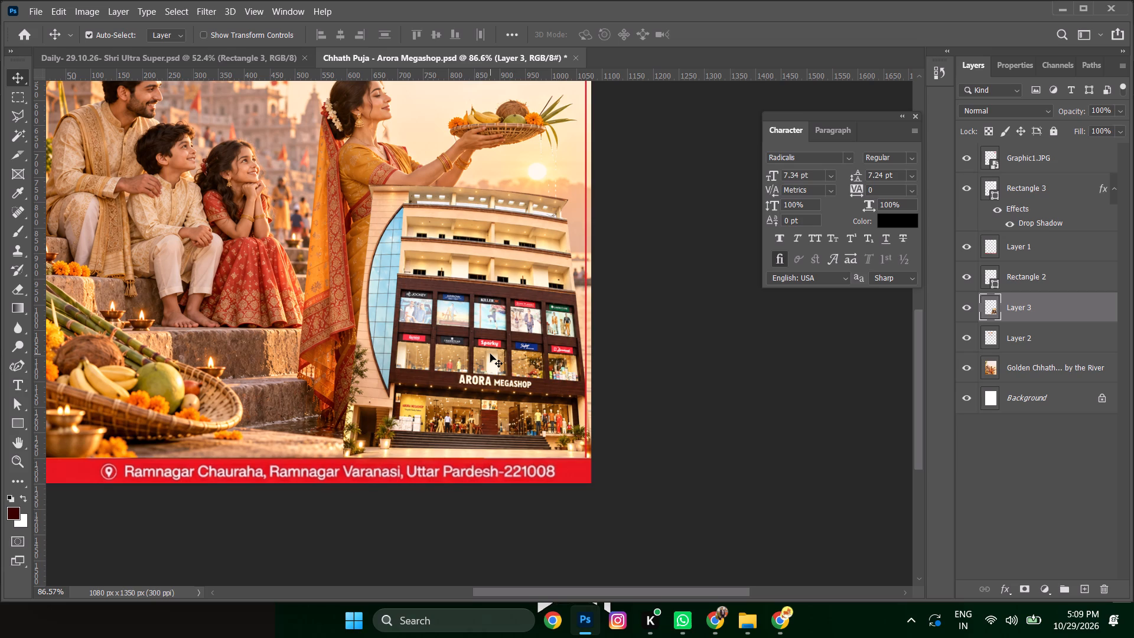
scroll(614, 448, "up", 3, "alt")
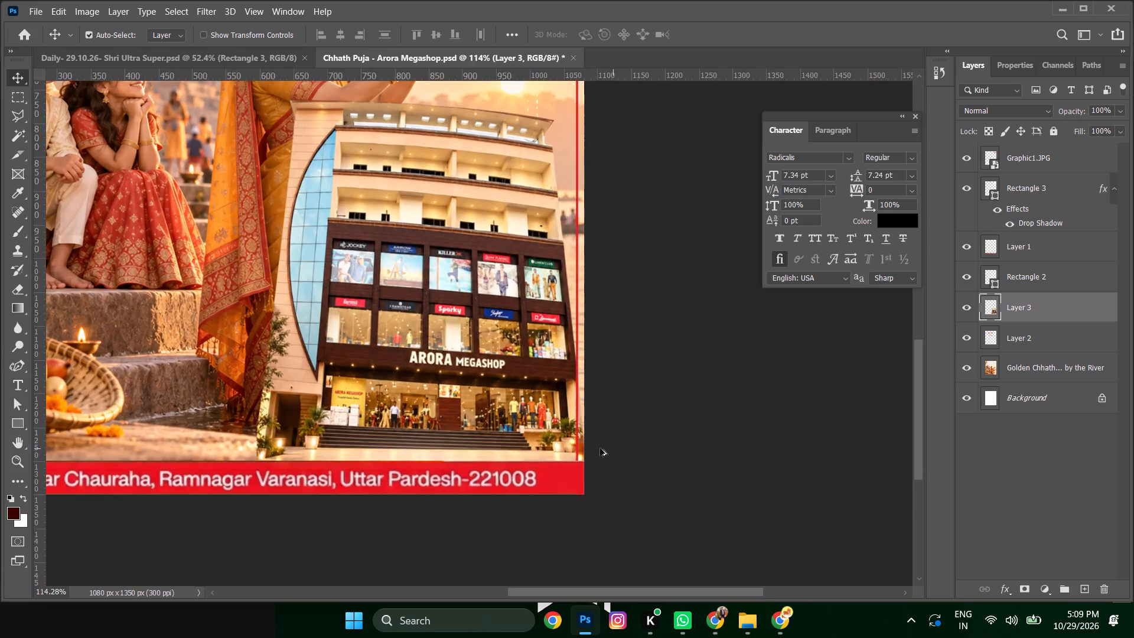
Nudge the red Ramnagar Chauraha address strip about 40 px left along the poster's bottom edge.
scroll(568, 459, "down", 5, "alt")
key("space")
key("space")
key("space")
left_click_drag(314, 460, 423, 428)
scroll(423, 428, "up", 3, "alt")
left_click(370, 447)
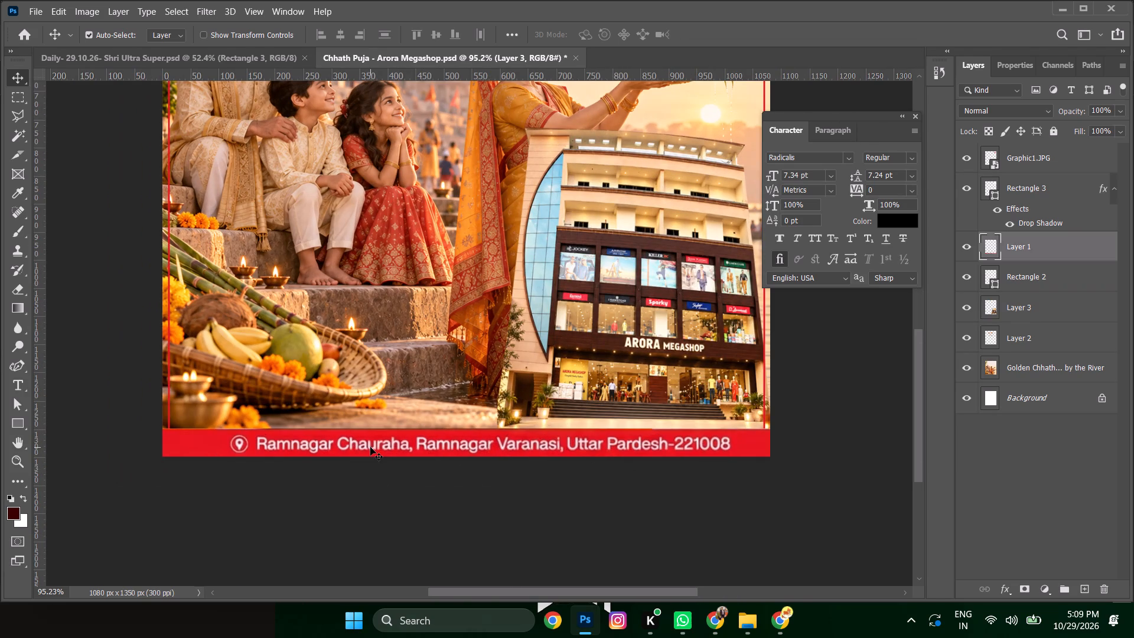
key("shift+Left")
key("shift+Left")
key("shift+Left")
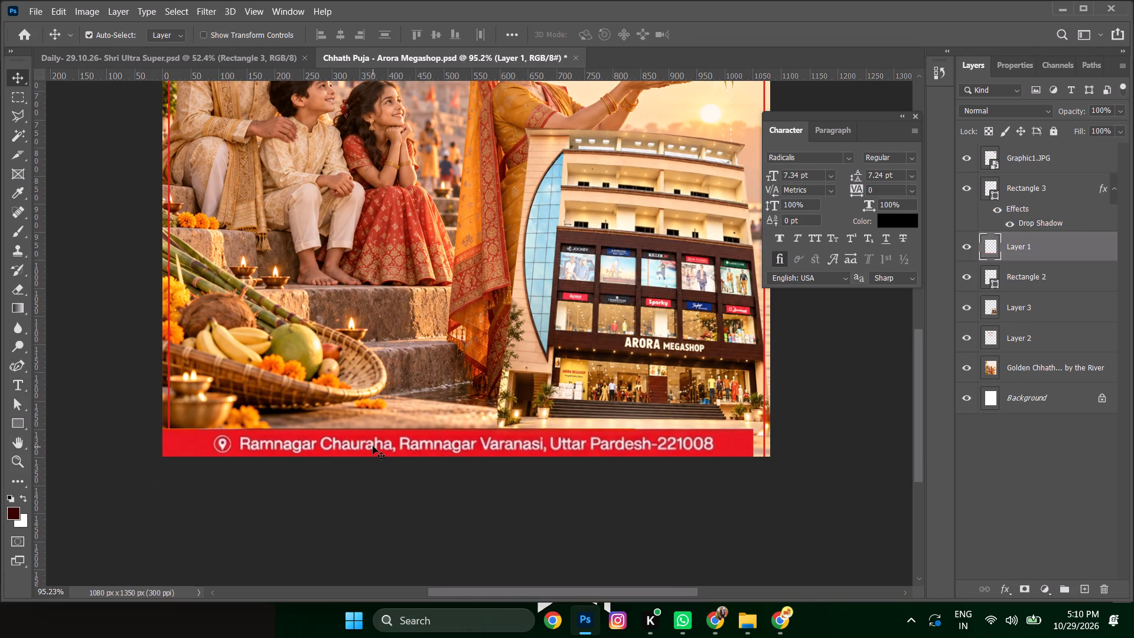
key("shift+Left")
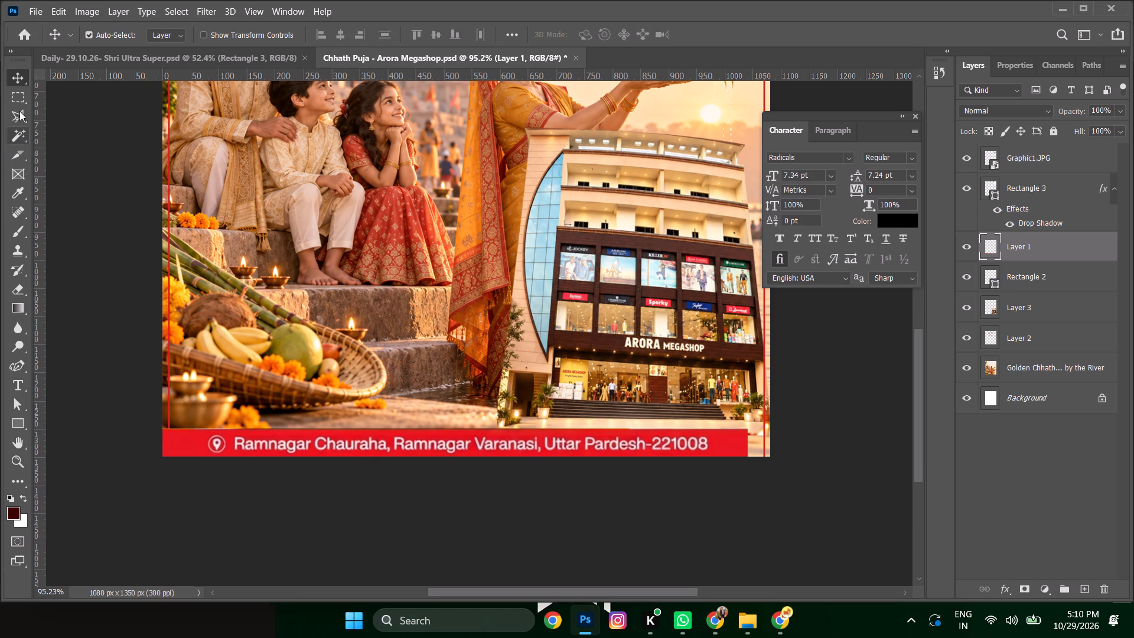
Sample the address strip's red (#e8191f) and fill the gap at the strip's right end with it, about 50 px wide.
left_click(16, 99)
scroll(146, 448, "up", 3, "alt")
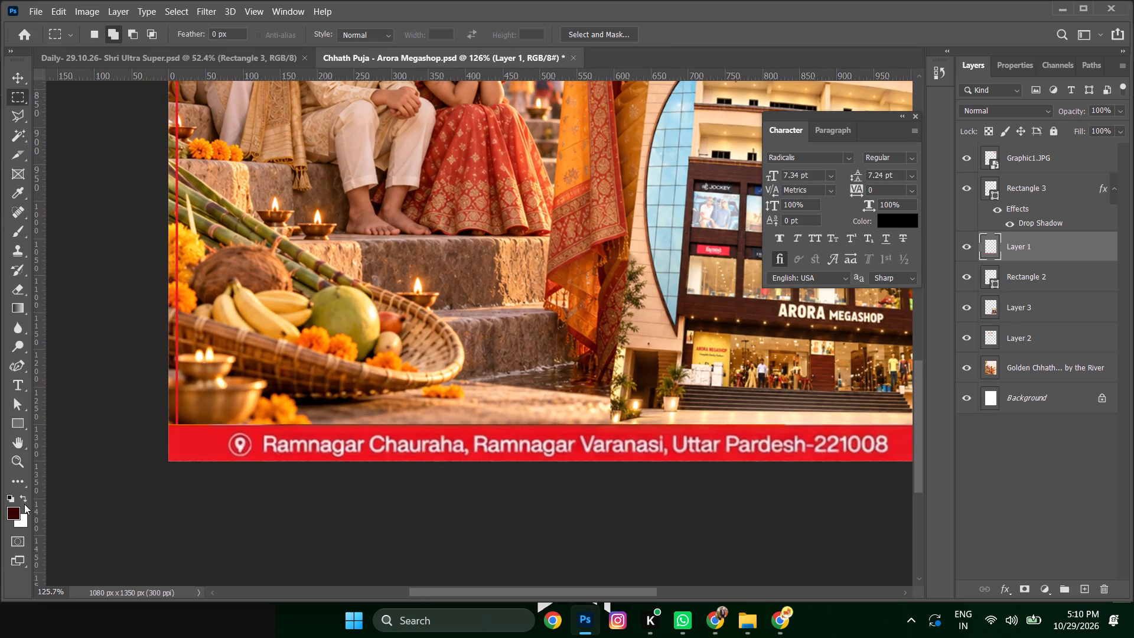
left_click(15, 513)
left_click(191, 439)
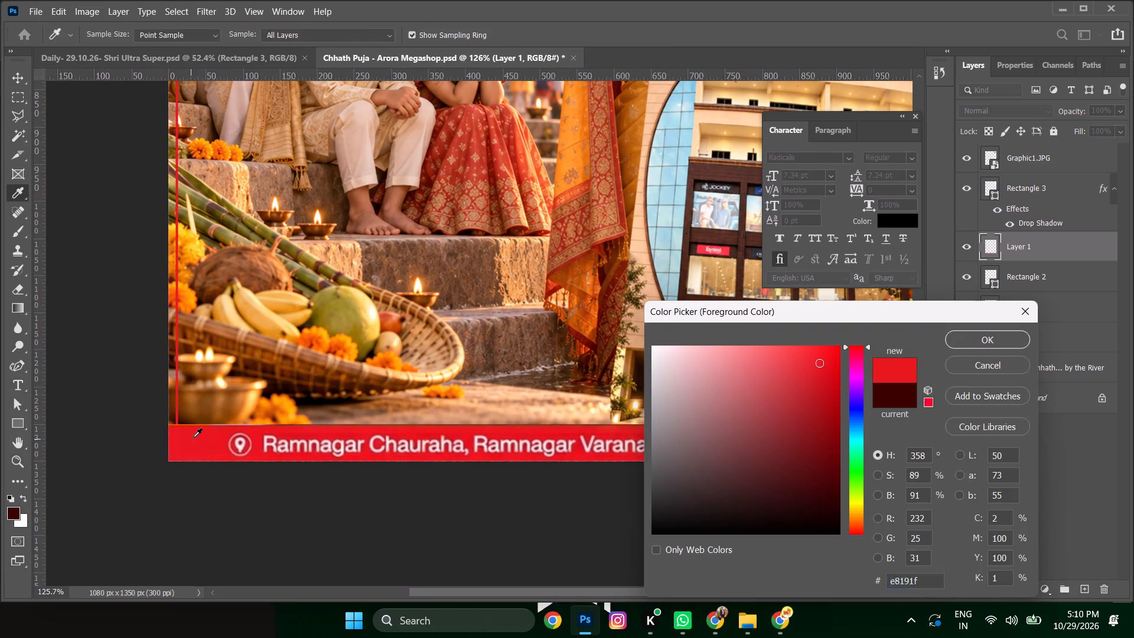
left_click(985, 334)
key("space")
key("space")
key("space")
key("space")
key("space")
key("space")
key("space")
key("space")
key("space")
key("space")
key("space")
key("space")
key("space")
key("space")
key("space")
key("space")
key("space")
left_click_drag(749, 427, 376, 392)
left_click_drag(634, 446, 561, 389)
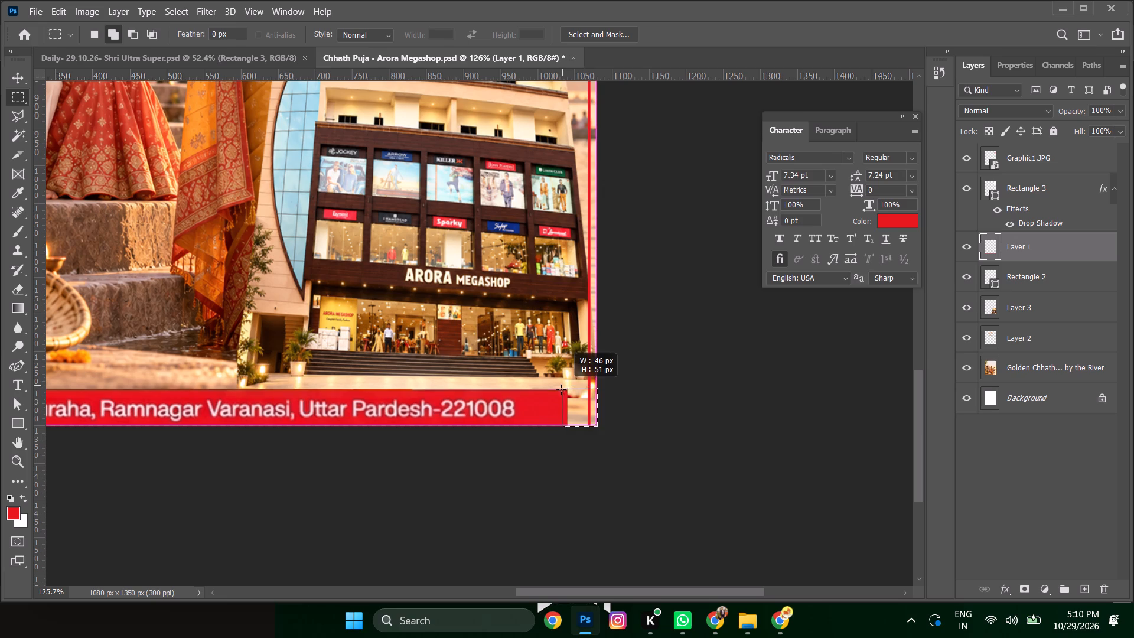
left_click_drag(561, 389, 560, 389)
key("alt+BackSpace")
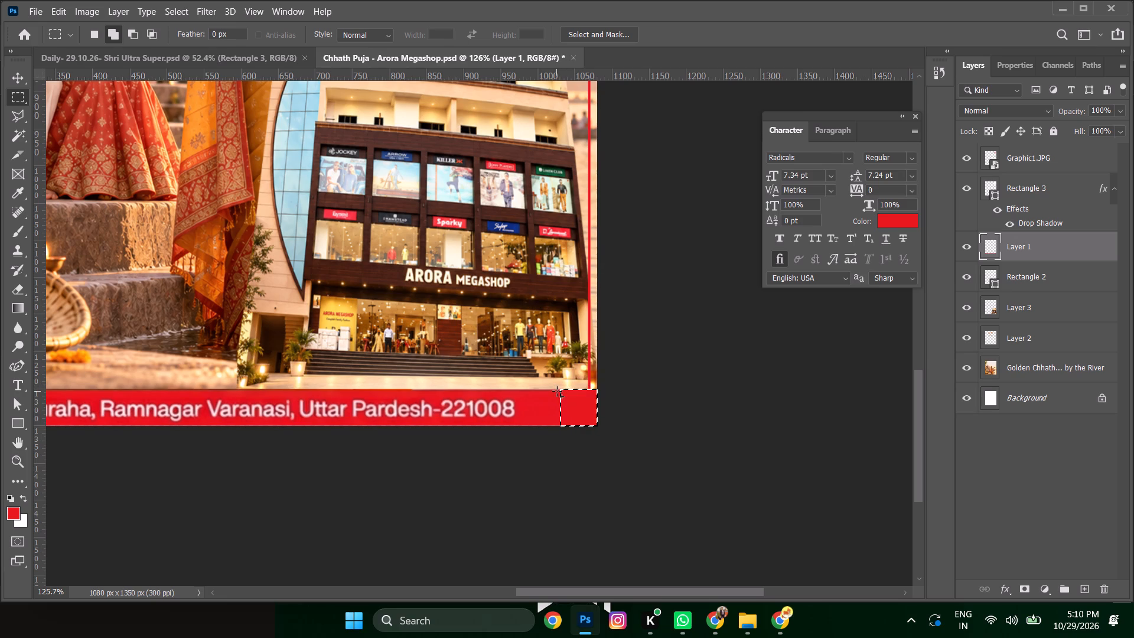
key("ctrl+d")
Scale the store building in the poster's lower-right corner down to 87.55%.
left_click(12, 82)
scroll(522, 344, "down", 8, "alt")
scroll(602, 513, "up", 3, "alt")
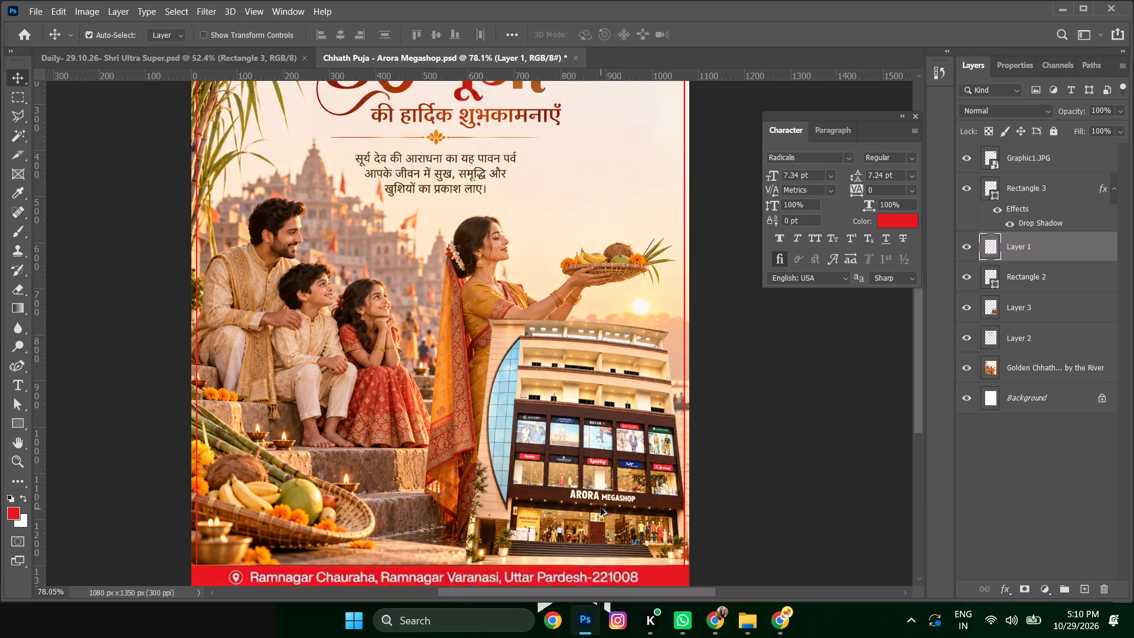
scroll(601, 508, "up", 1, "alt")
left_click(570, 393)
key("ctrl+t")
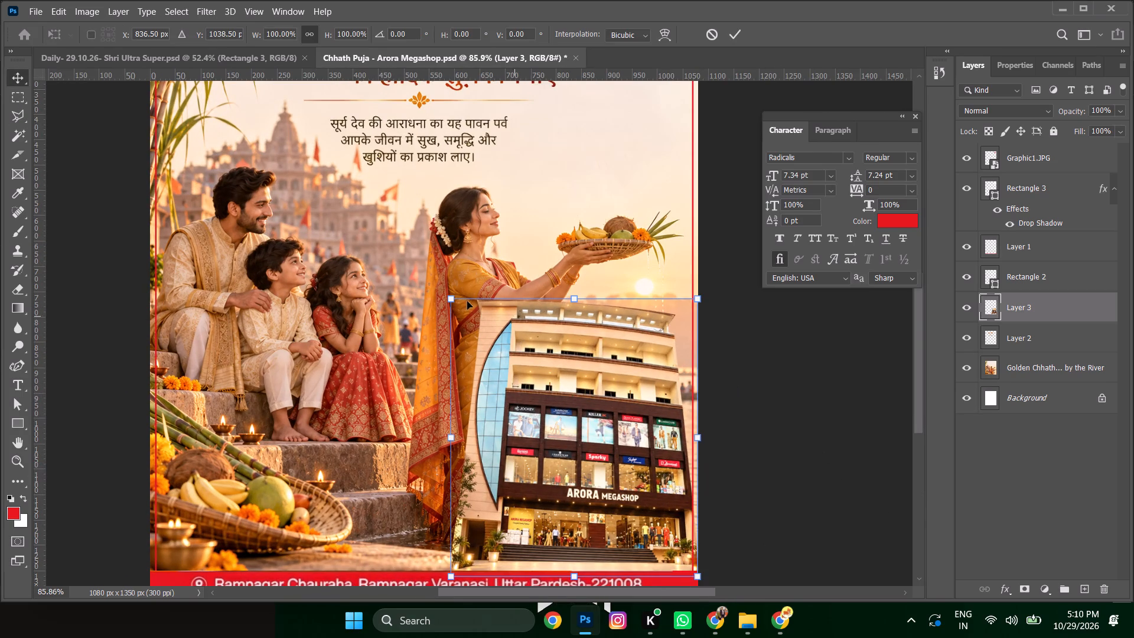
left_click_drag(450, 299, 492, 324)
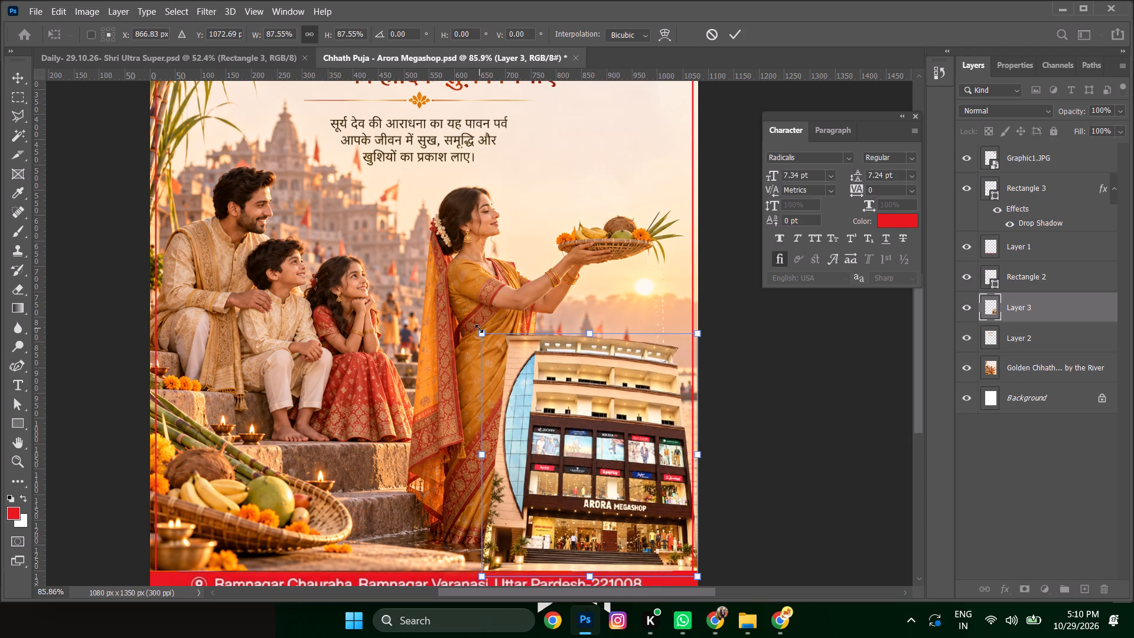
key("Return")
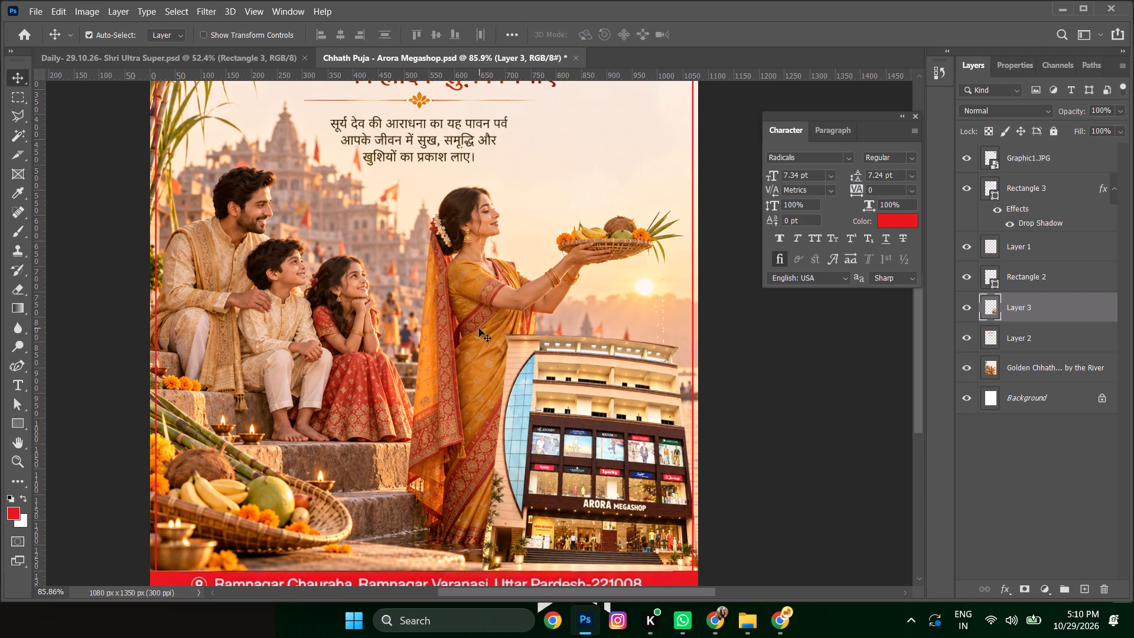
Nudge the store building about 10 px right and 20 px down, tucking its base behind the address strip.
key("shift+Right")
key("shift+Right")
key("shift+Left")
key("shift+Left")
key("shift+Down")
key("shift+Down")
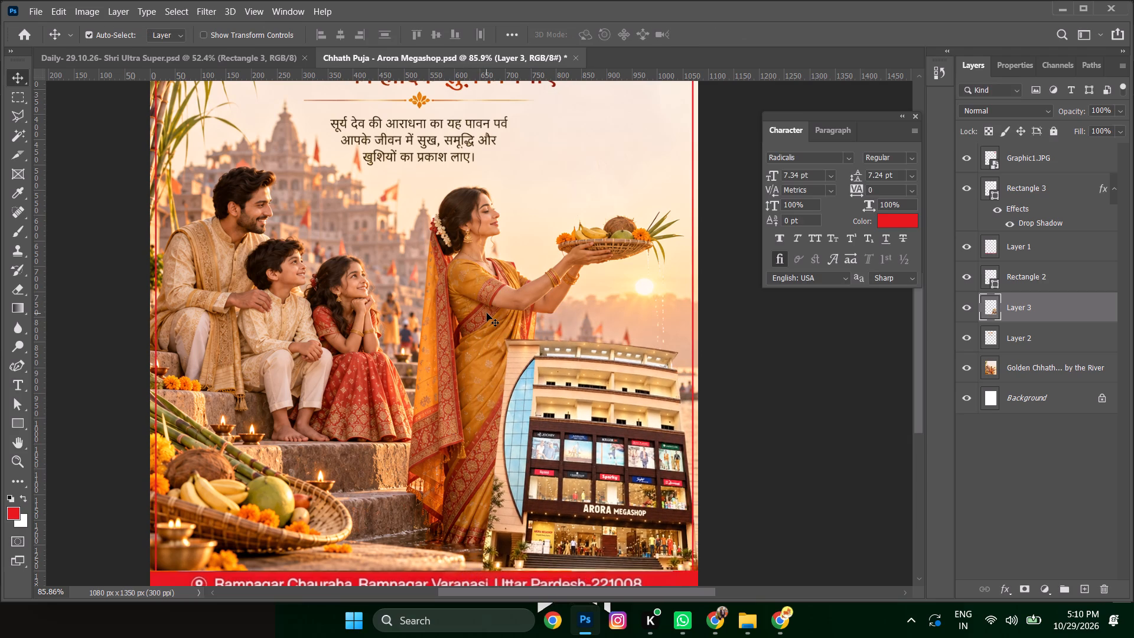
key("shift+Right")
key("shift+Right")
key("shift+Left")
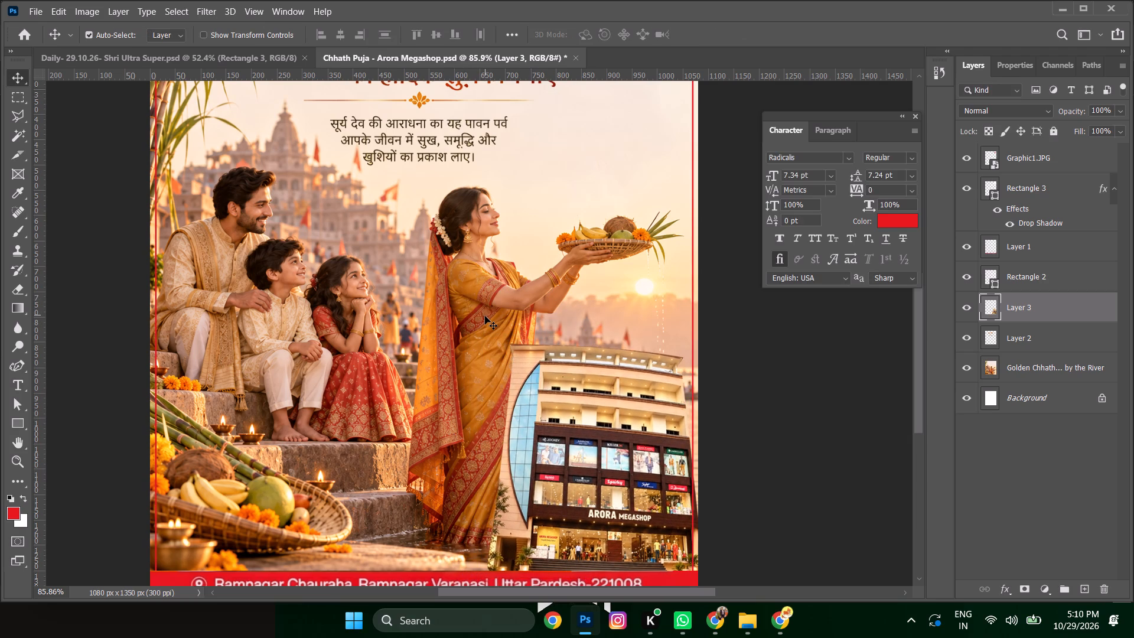
Try the store building over the steps and fruit basket on the poster's left side, and delete it from the poster.
left_click_drag(601, 456, 250, 464)
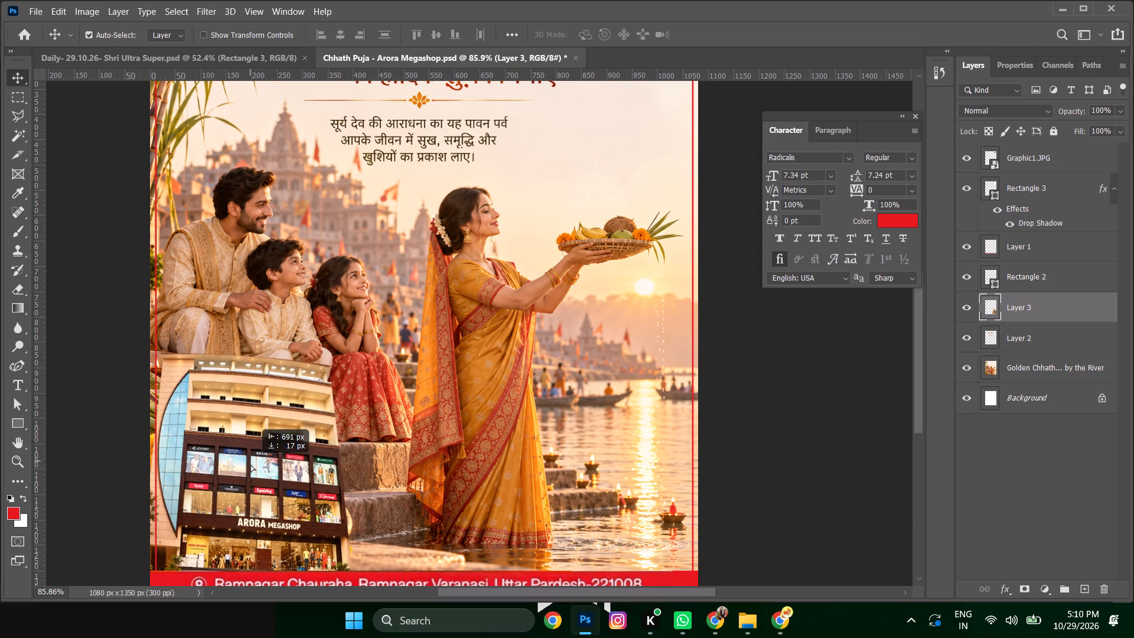
left_click_drag(250, 464, 384, 357)
key("Delete")
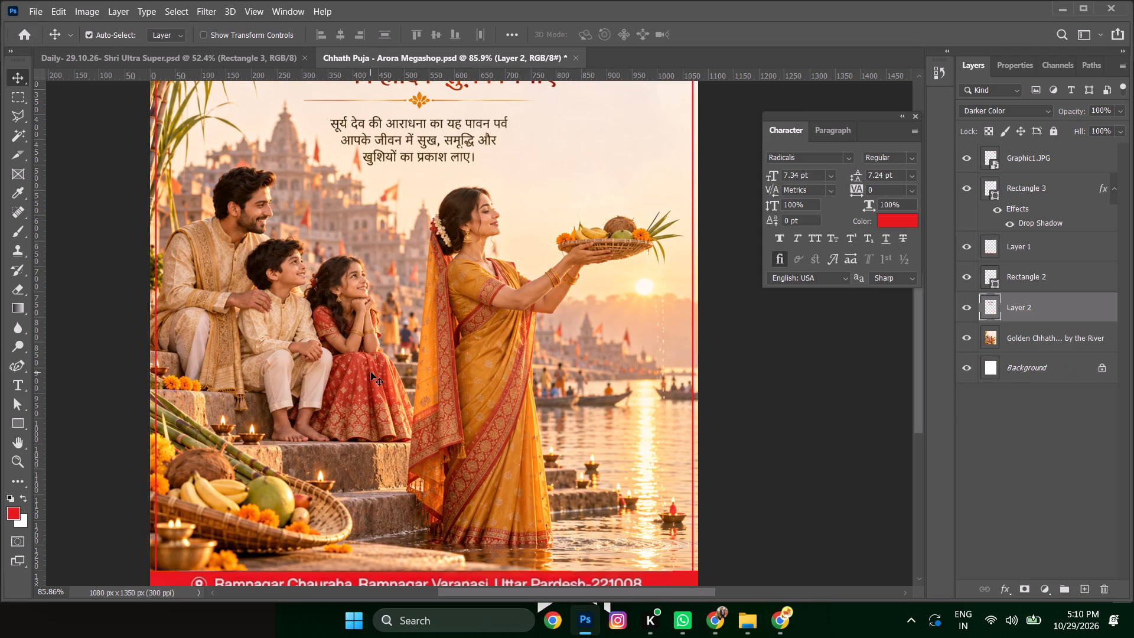
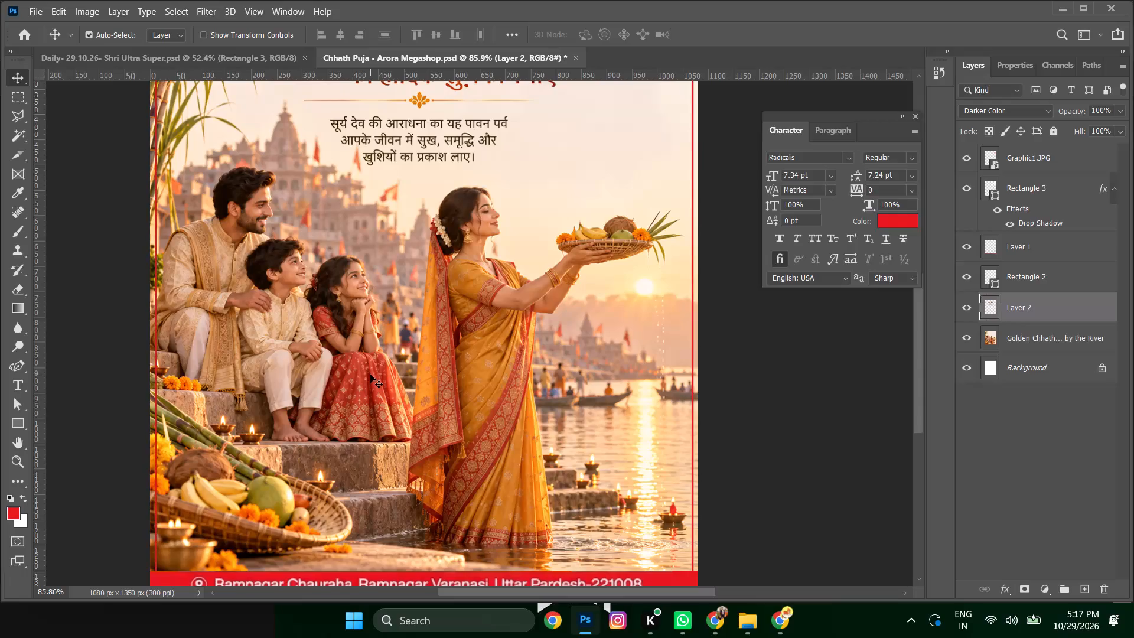
Save the finished Chhath Puja - Arora Megashop PSD.
scroll(487, 293, "down", 6, "alt")
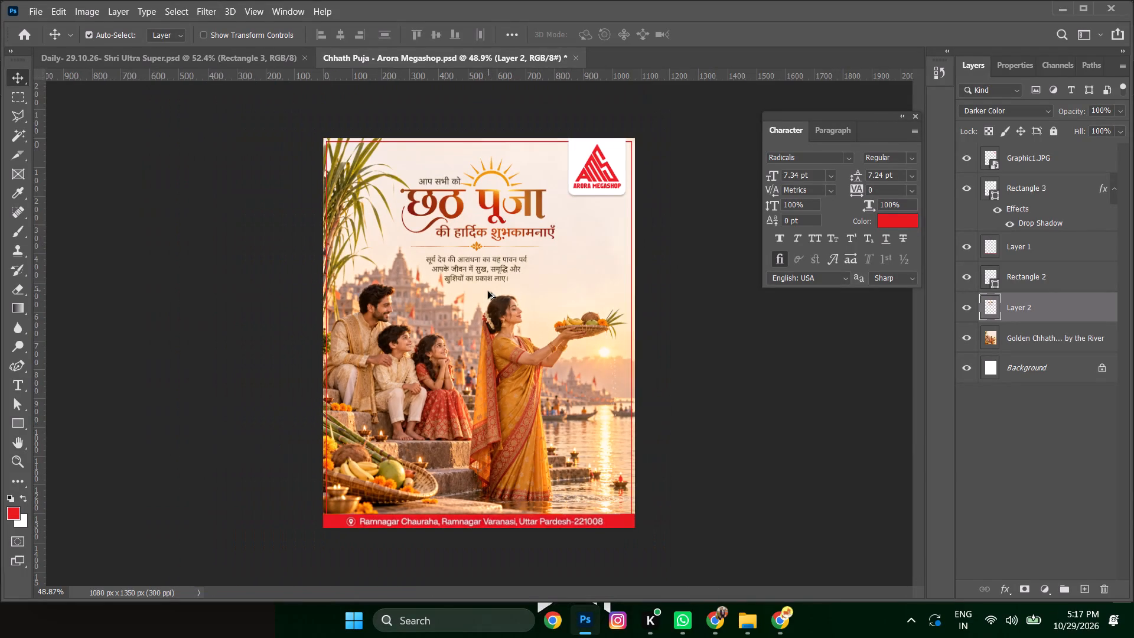
scroll(488, 291, "up", 1, "alt")
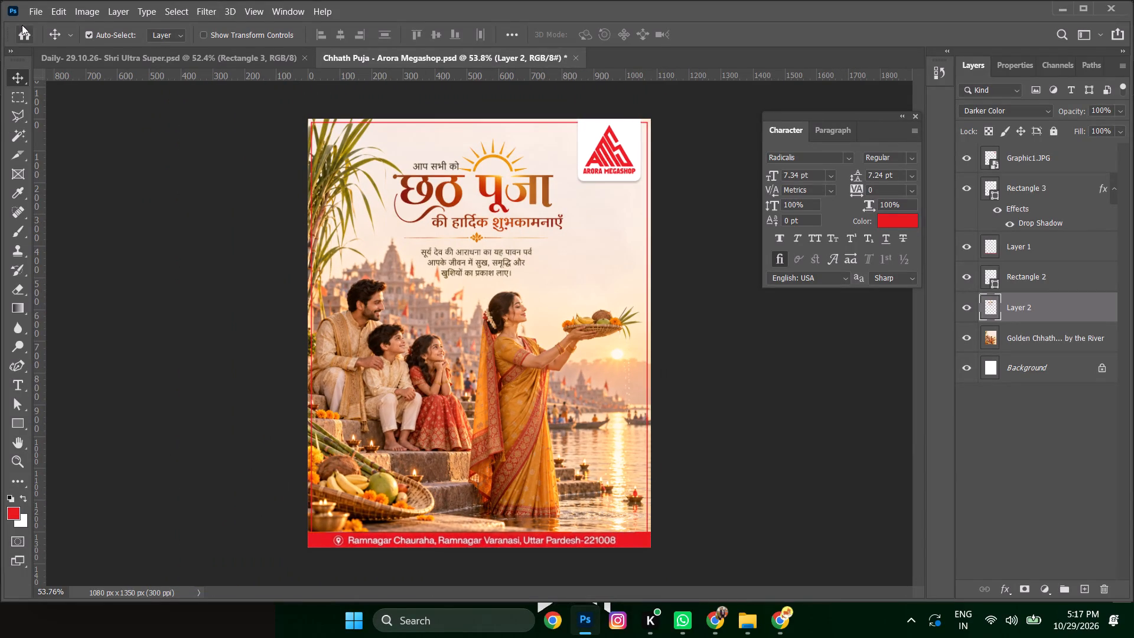
key("ctrl+s")
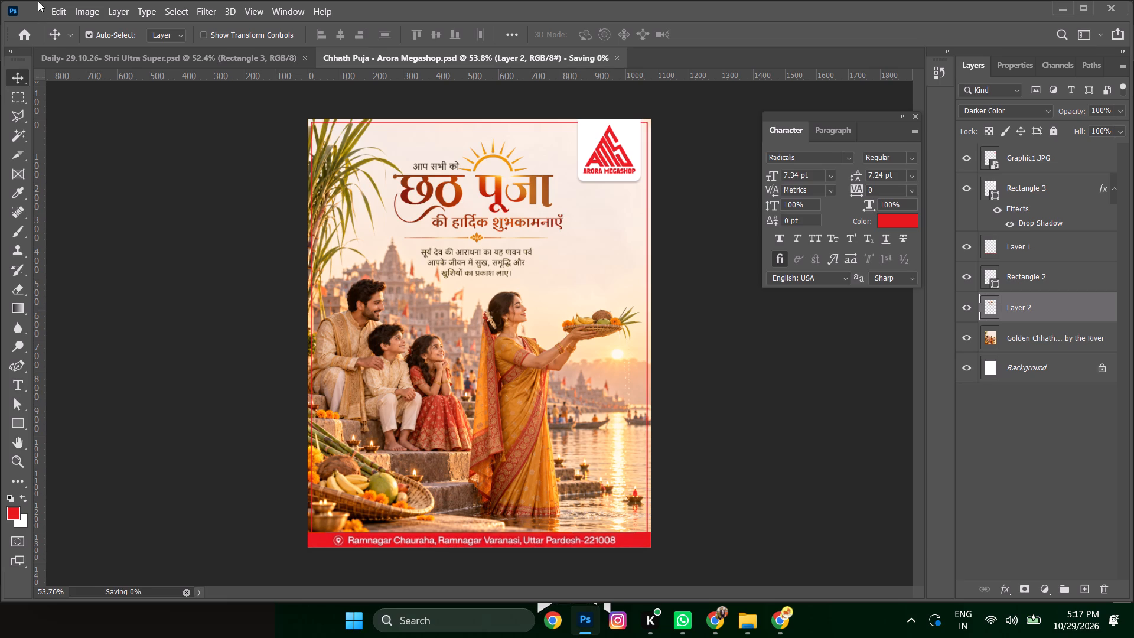
Quick-export the poster as a PNG named Chhath Puja - Arora Megashop into the Arora Megashop folder.
left_click(34, 9)
left_click(99, 211)
left_click(214, 216)
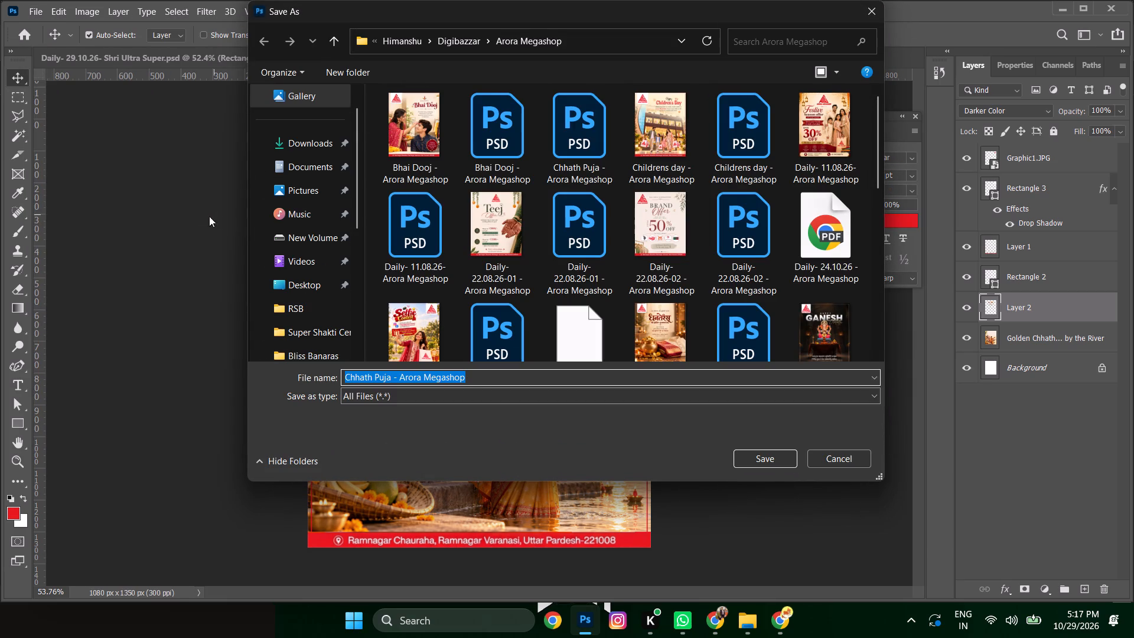
left_click(745, 454)
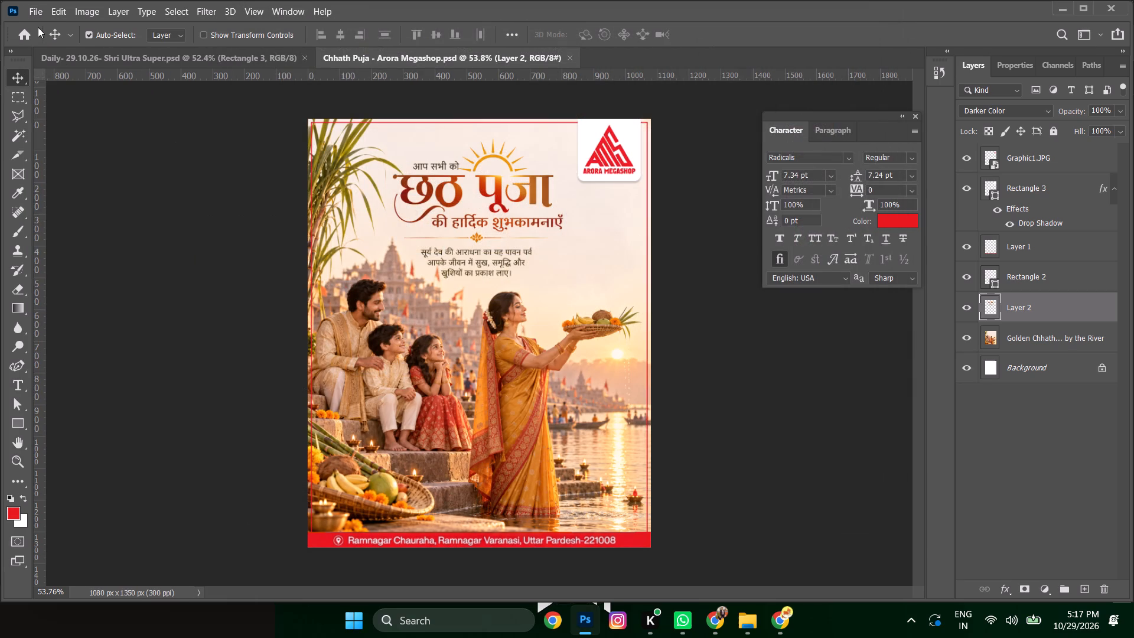
Quick-export another PNG copy of the poster to the Desktop, keeping the name Chhath Puja - Arora Megashop.
left_click(36, 14)
left_click(102, 217)
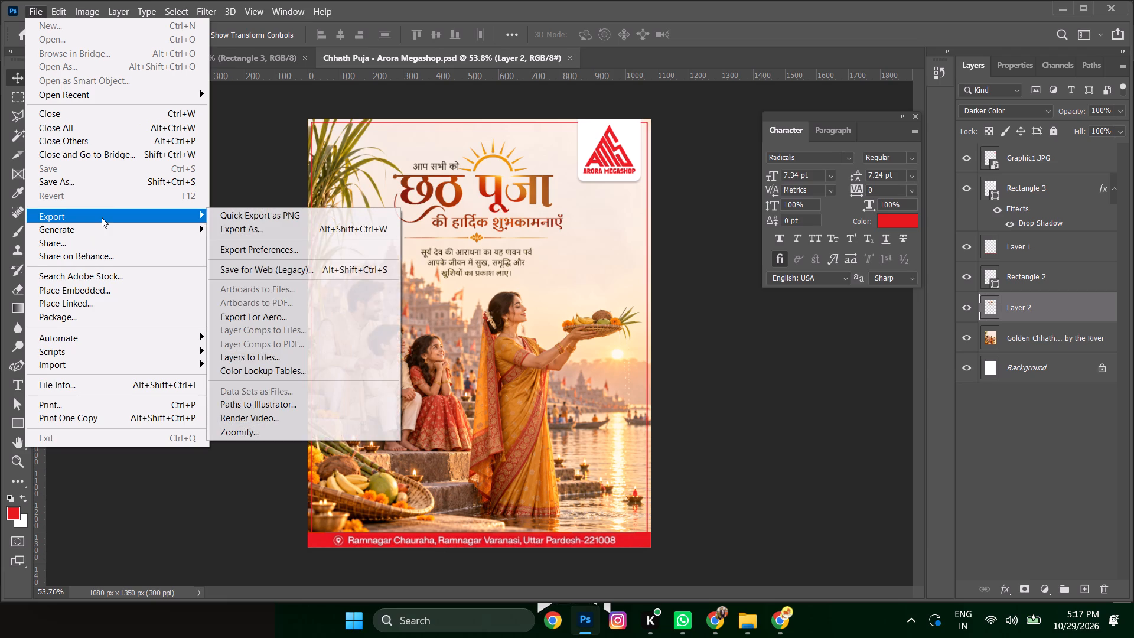
left_click(305, 211)
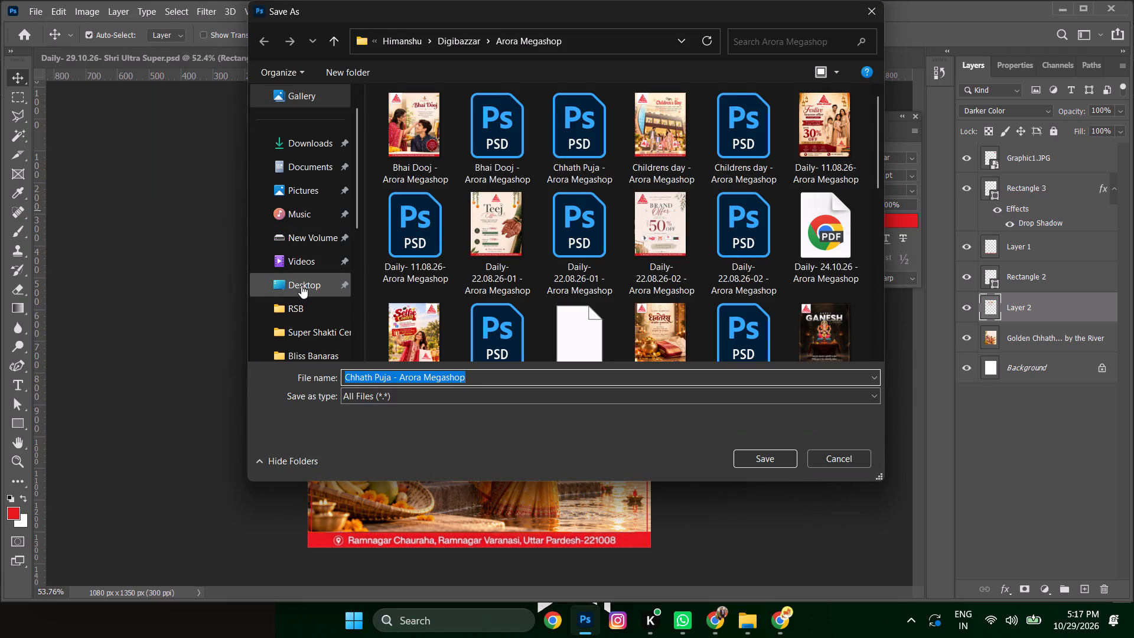
left_click(301, 285)
left_click(757, 456)
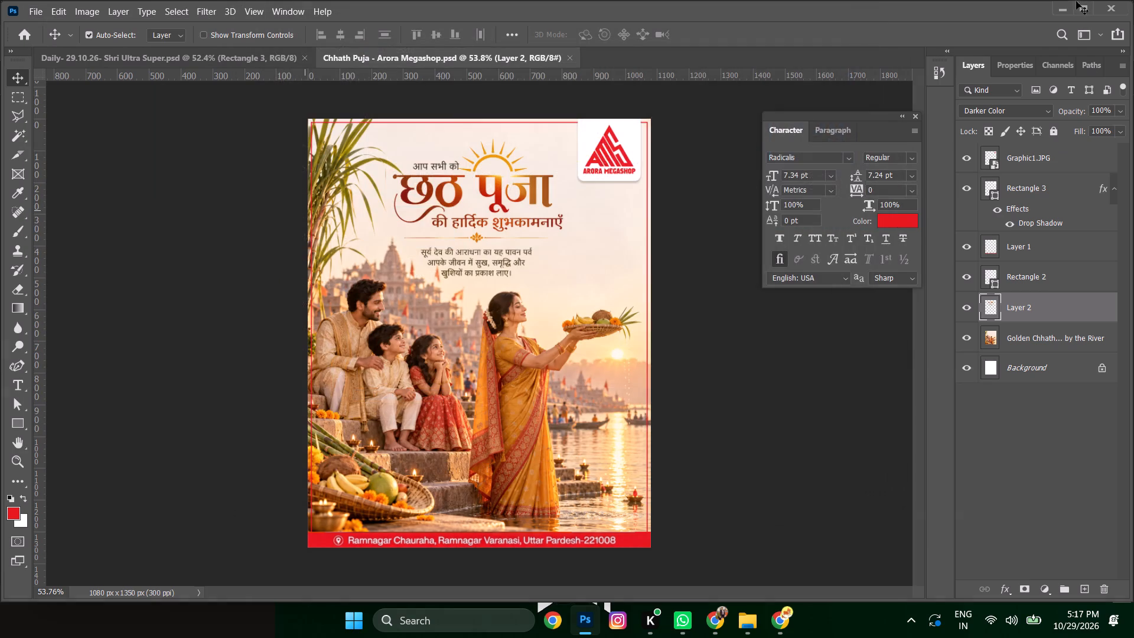
Minimize Photoshop and the windows covering the desktop to reach the exported files.
left_click(1064, 9)
left_click(1059, 13)
left_click(1041, 4)
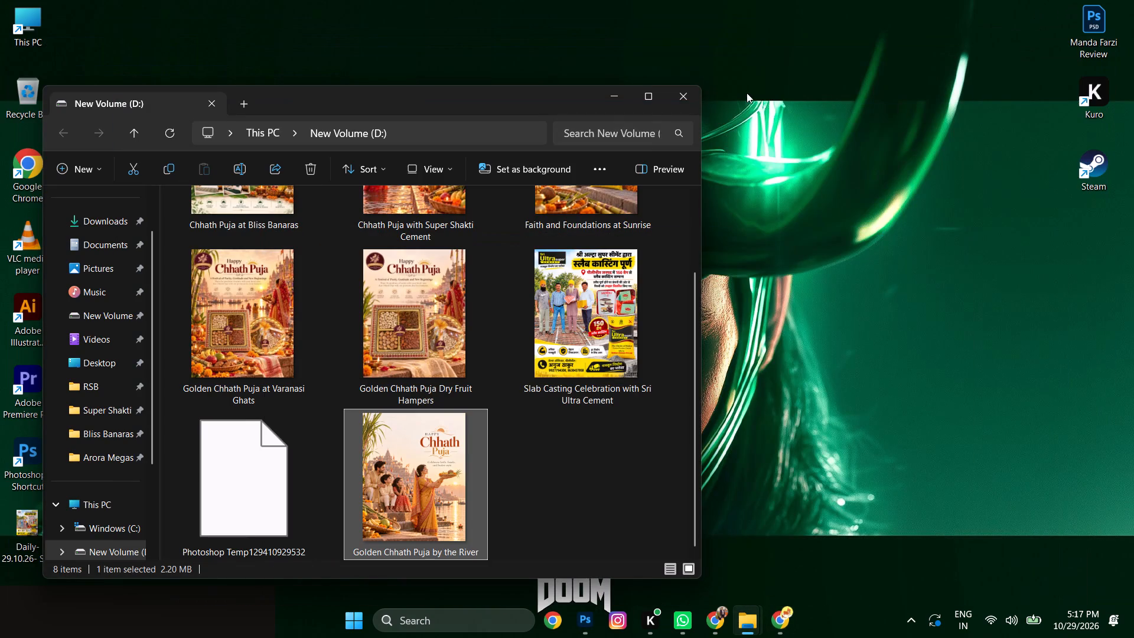
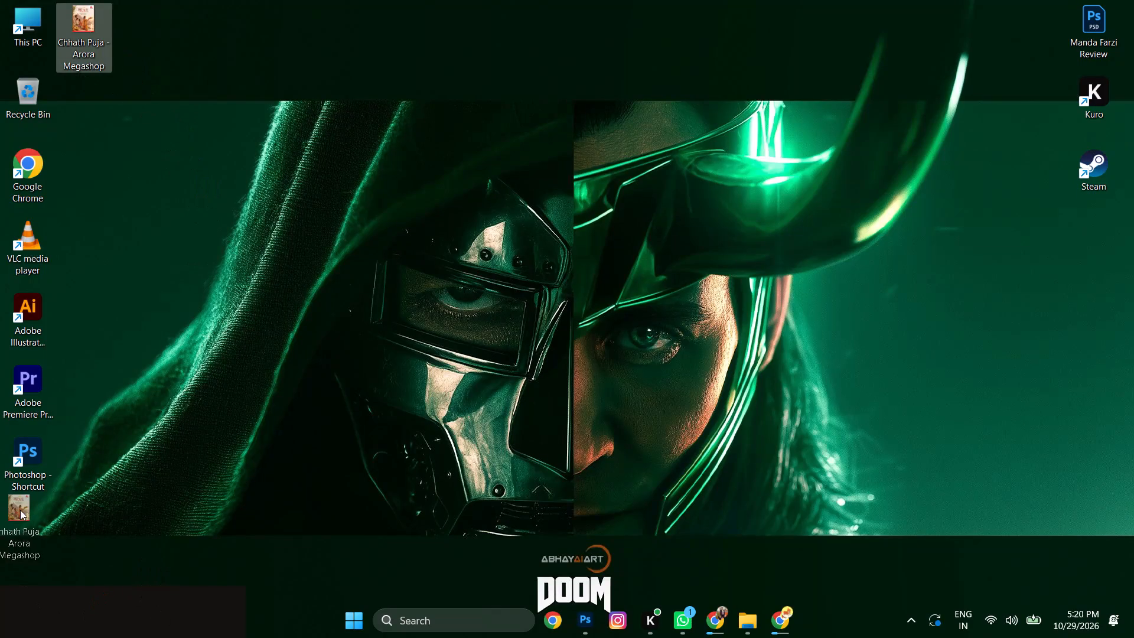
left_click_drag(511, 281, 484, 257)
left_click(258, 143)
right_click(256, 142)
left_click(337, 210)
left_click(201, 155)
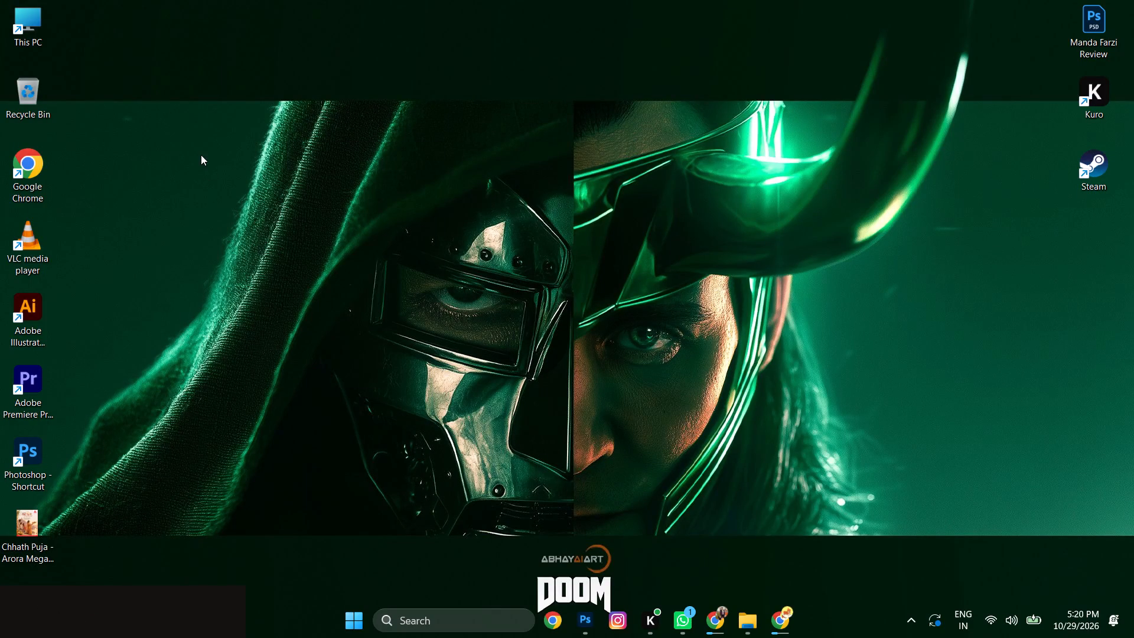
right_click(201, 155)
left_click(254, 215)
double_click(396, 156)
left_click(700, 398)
Switch to the Chrome window showing the Chhath Puja reference image and open the Create Dry Fruits Poster chat.
left_click(784, 621)
left_click(125, 0)
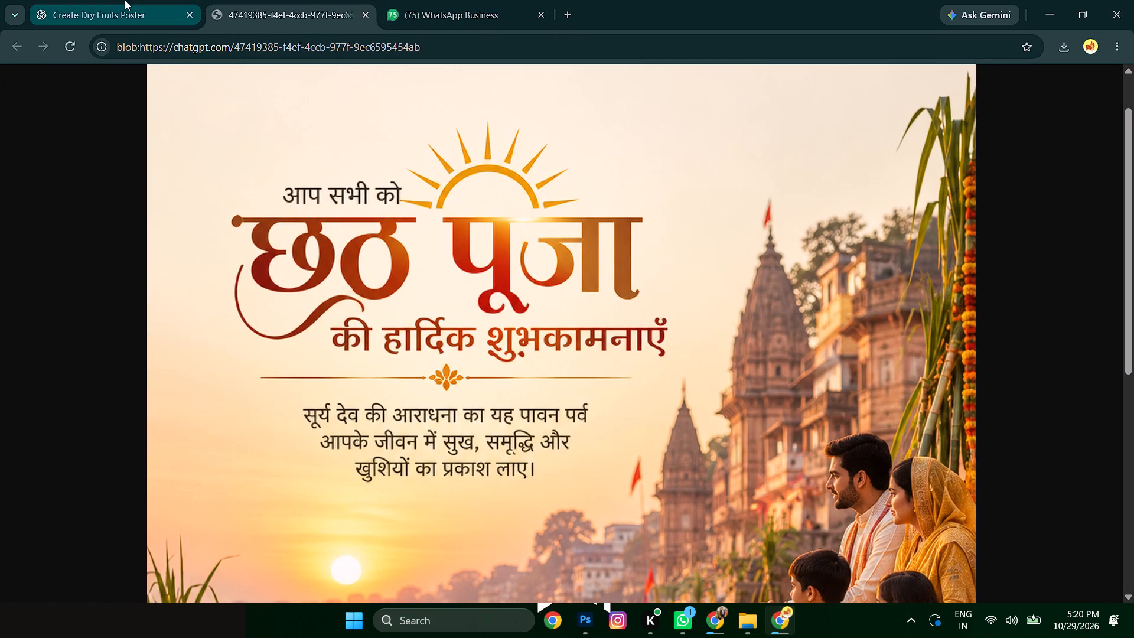
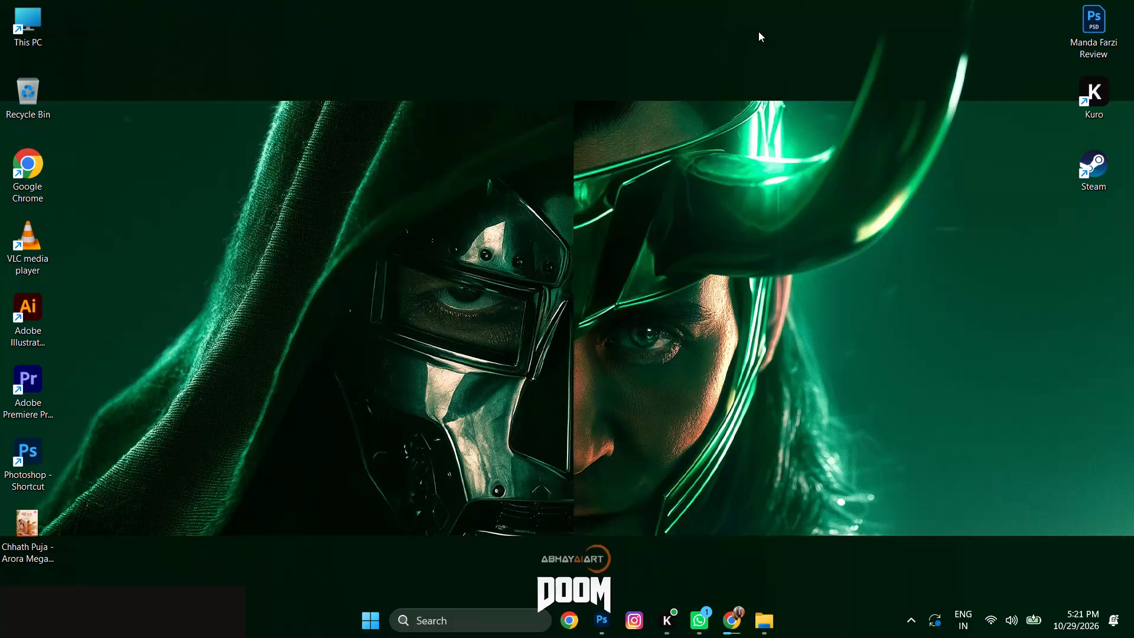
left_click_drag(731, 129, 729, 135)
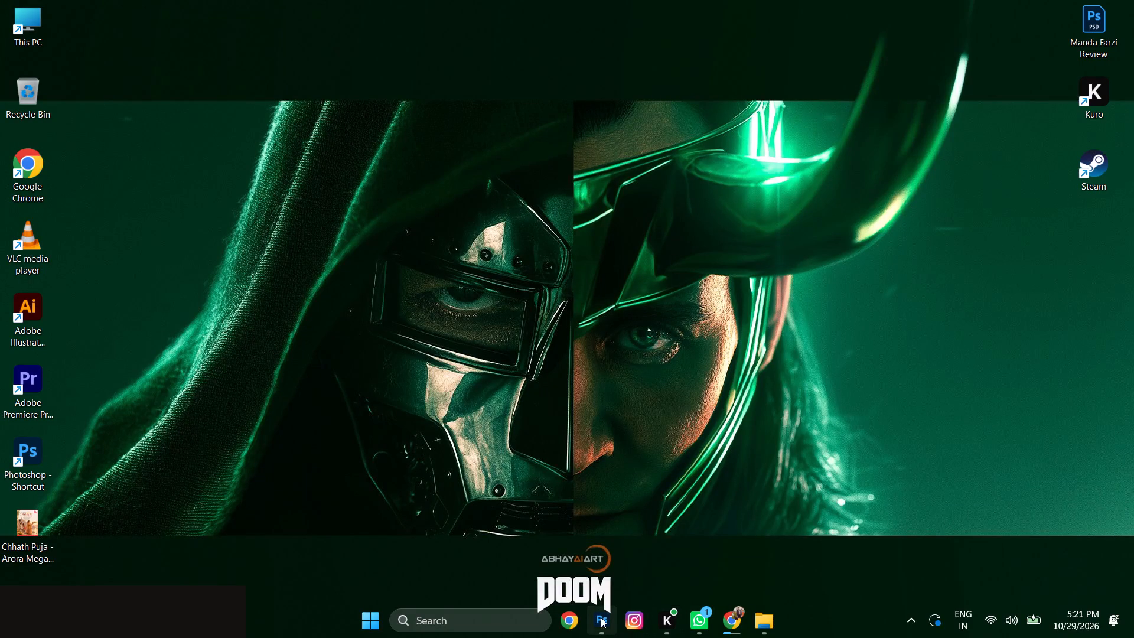
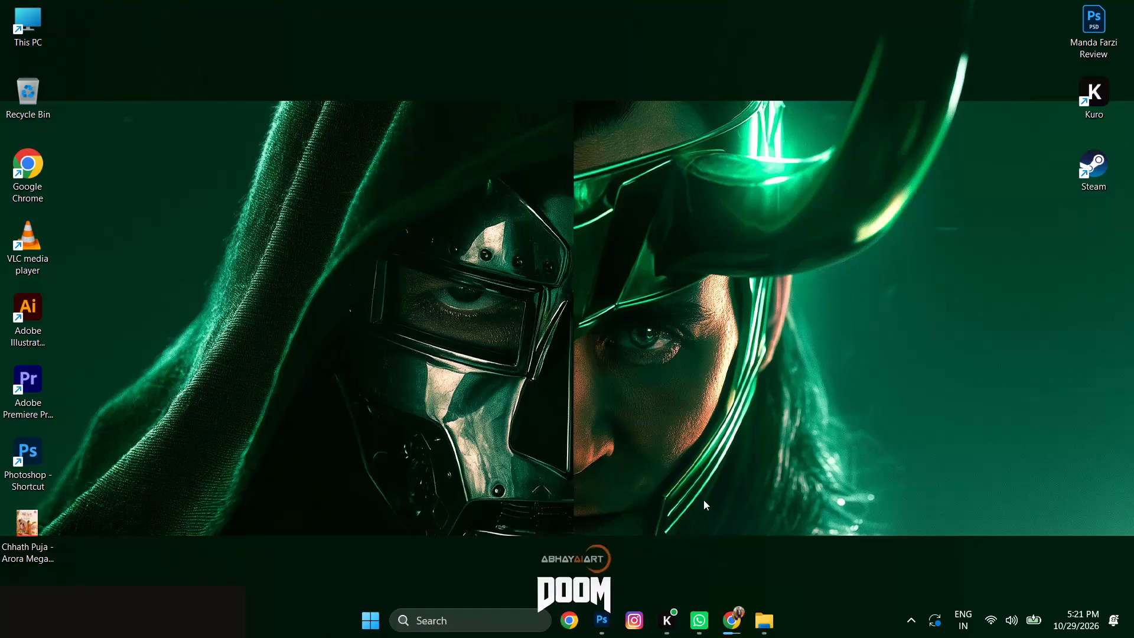
Switch back to Photoshop with the Chhath Puja post open.
left_click(712, 507)
left_click(602, 614)
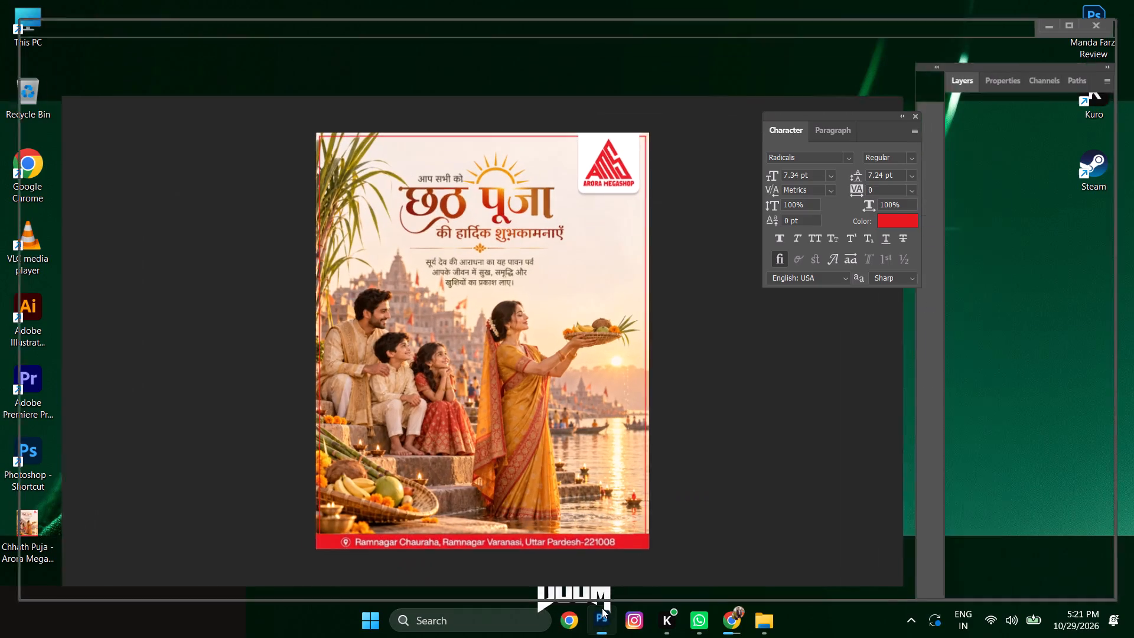